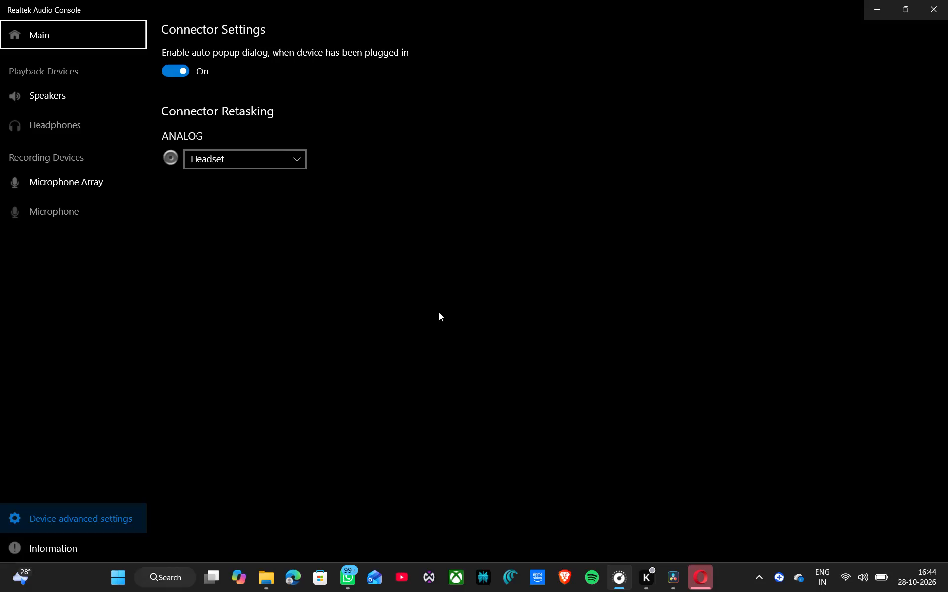
# Close Realtek Audio Console and return to the Story project in DaVinci Resolve.
pyautogui.click(947, 0)
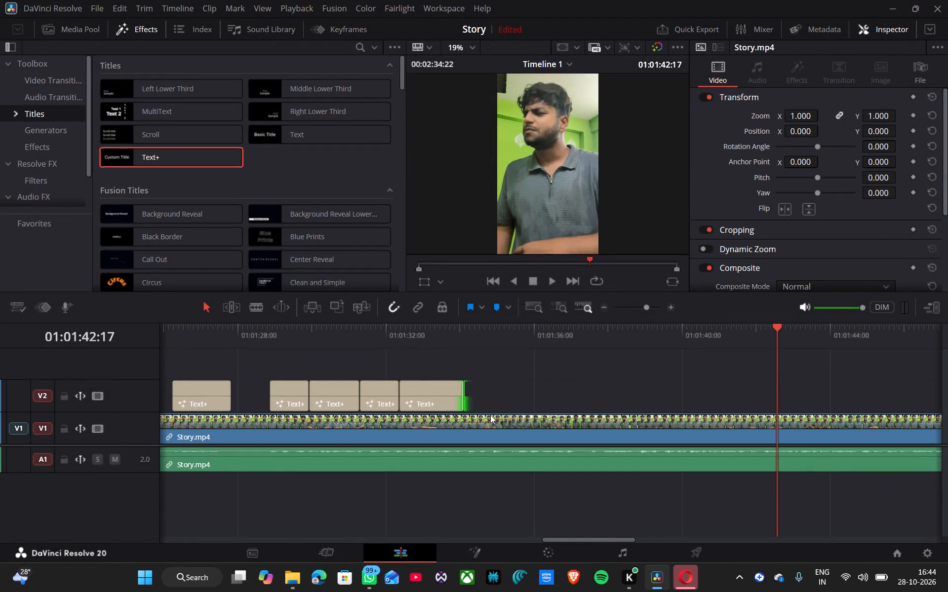
# Play through the captioned section and trim the end of the "JEEVAN KATT RAHA THA SHANT SE" caption to 01:01:34:00.
pyautogui.click(387, 321)
pyautogui.click(370, 330)
pyautogui.press('space')
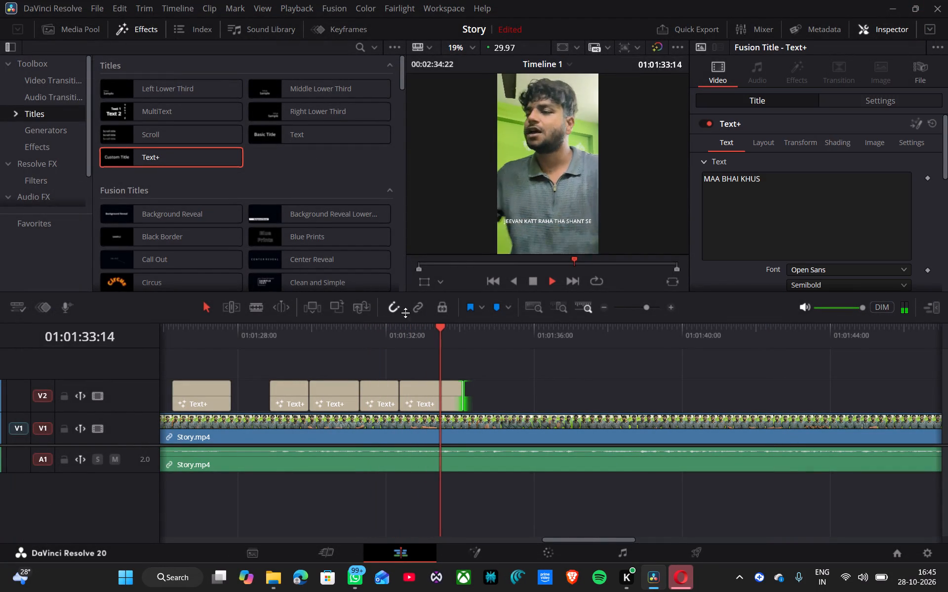
pyautogui.press('space')
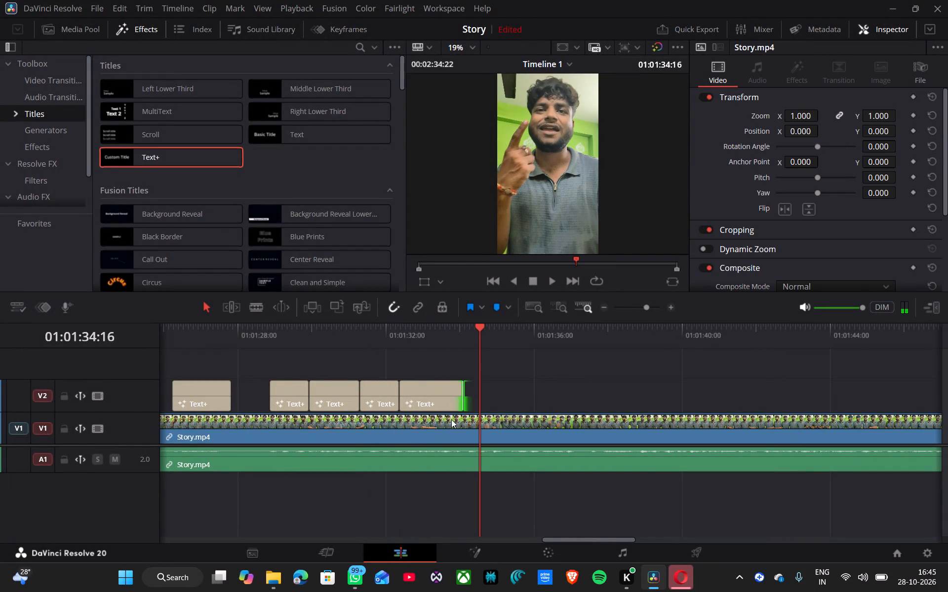
pyautogui.click(409, 325)
pyautogui.press('space')
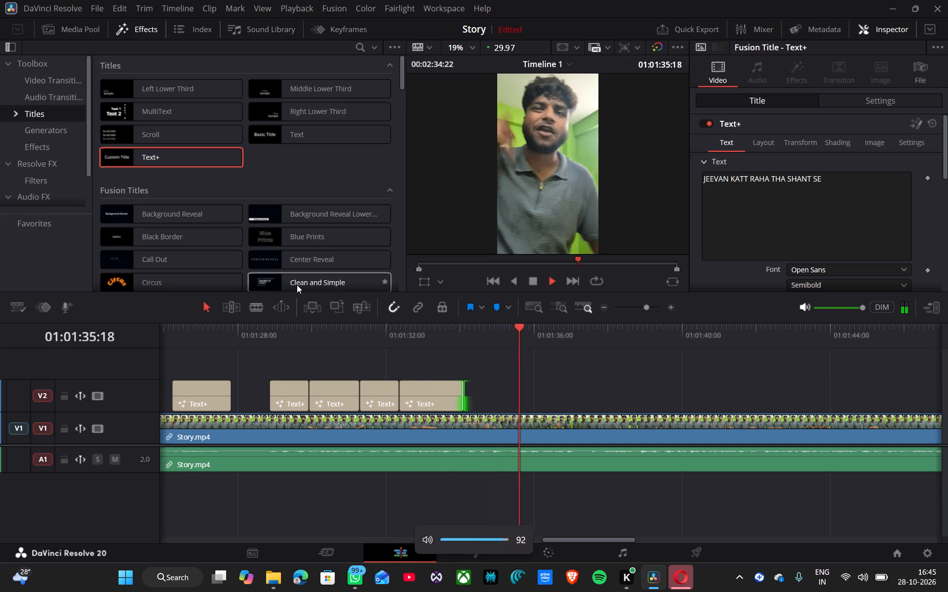
pyautogui.click(287, 329)
pyautogui.press('space')
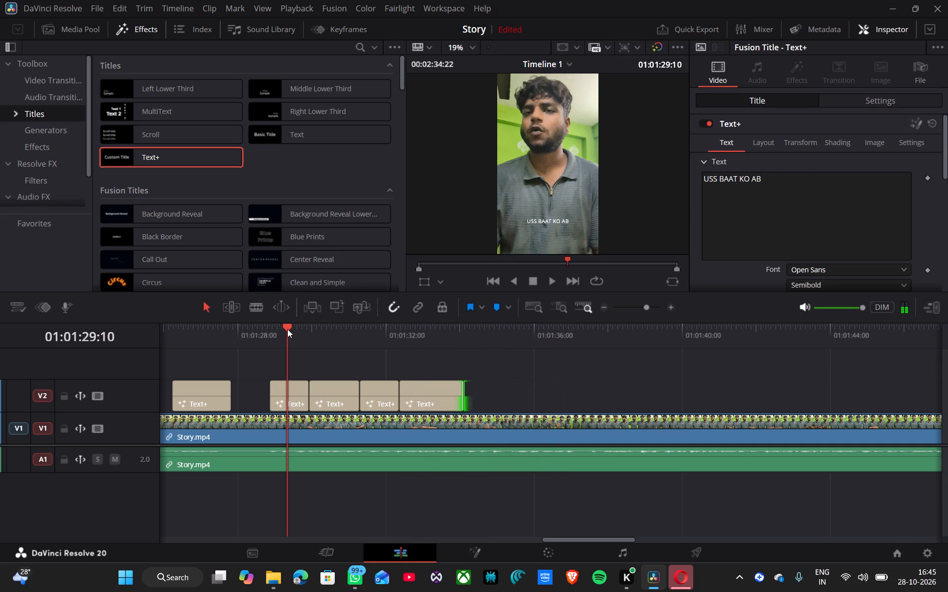
pyautogui.press('space')
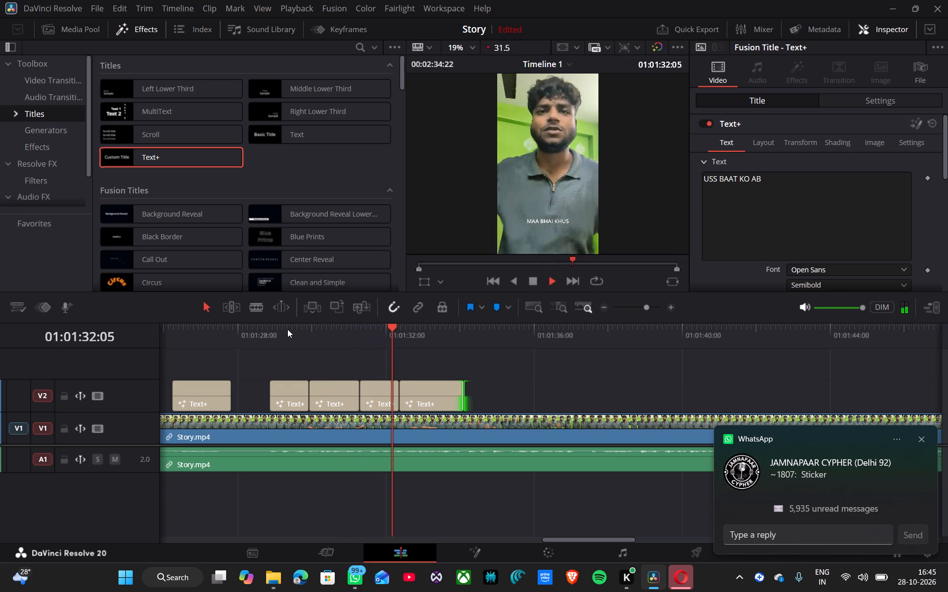
pyautogui.press('space')
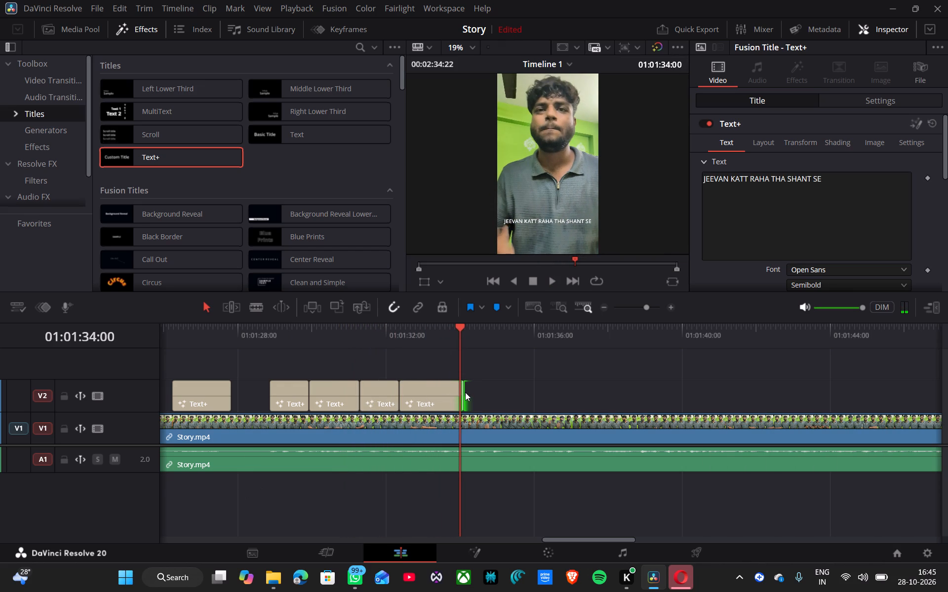
pyautogui.moveTo(463, 393); pyautogui.dragTo(449, 398)
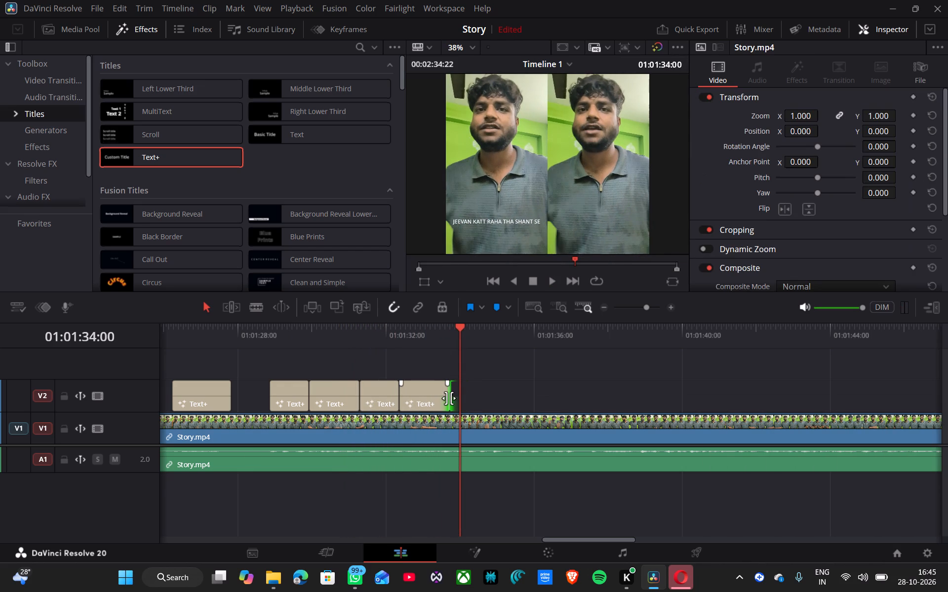
pyautogui.moveTo(449, 398); pyautogui.dragTo(459, 398)
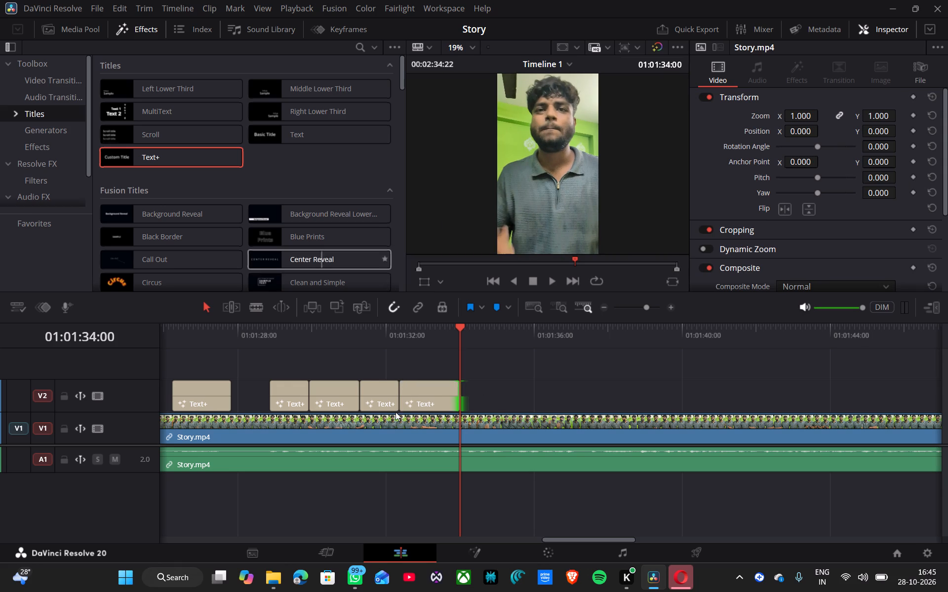
# Duplicate the "JEEVAN KATT RAHA THA SHANT SE" caption on V2, placing the copy directly after it at 01:01:34:00.
pyautogui.click(412, 400)
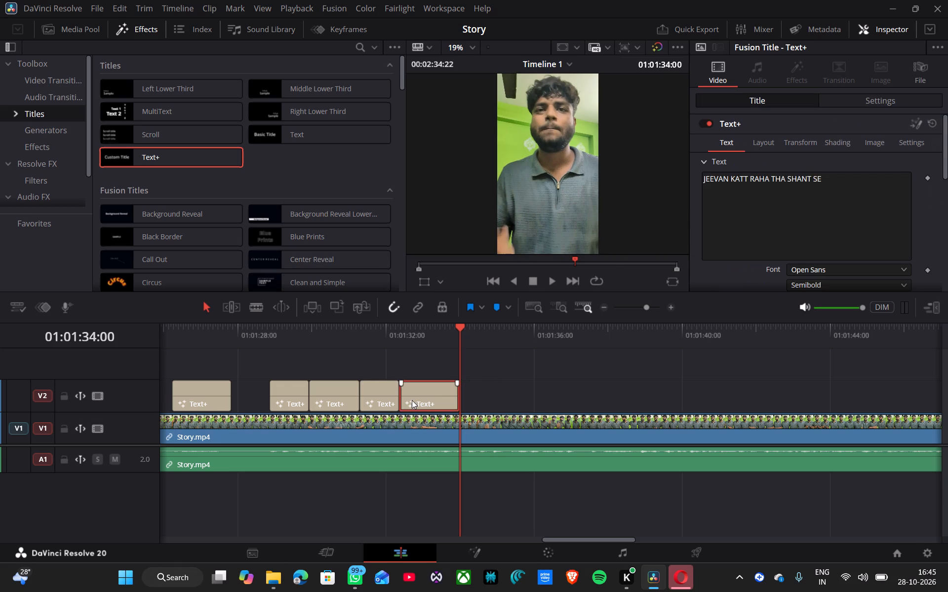
pyautogui.keyDown('alt'); pyautogui.moveTo(412, 400); pyautogui.dragTo(476, 397); pyautogui.keyUp('alt')
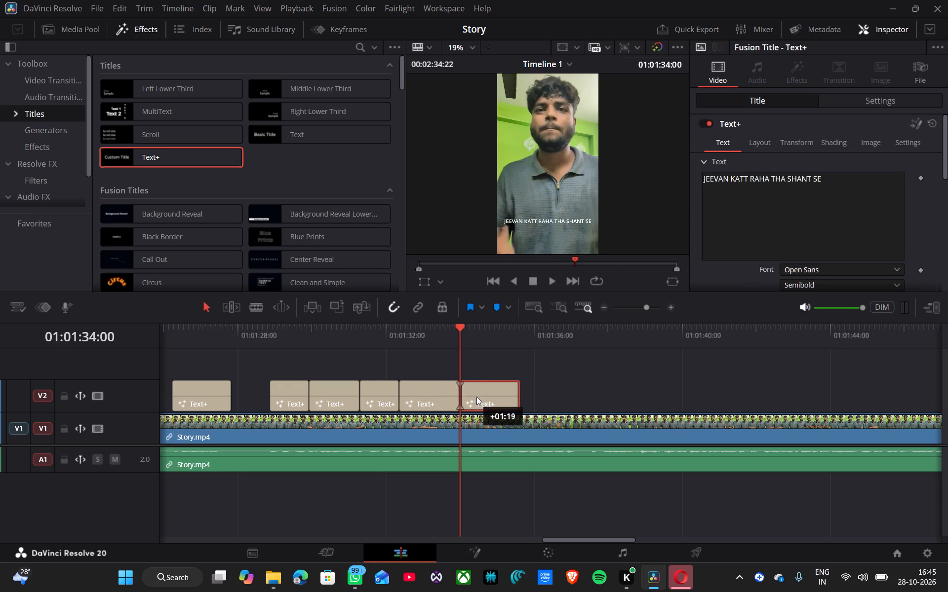
pyautogui.keyDown('alt'); pyautogui.moveTo(476, 397); pyautogui.dragTo(472, 394); pyautogui.keyUp('alt')
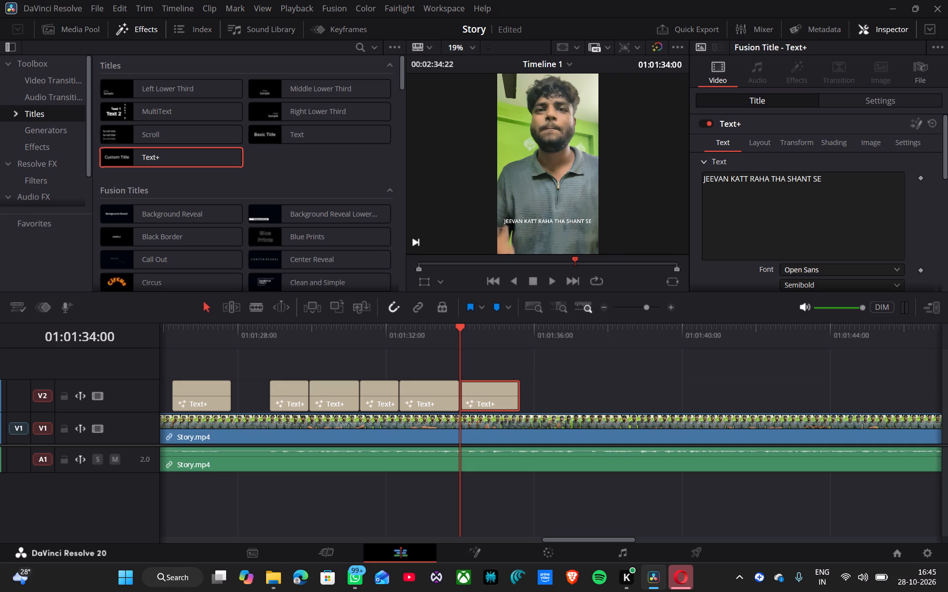
# Replace the duplicated caption's text with "PAR EK DIN BHAI CALL KIYA" in capitals.
pyautogui.tripleClick(864, 200)
pyautogui.write('par')
pyautogui.press('space')
pyautogui.write('ek')
pyautogui.press('space')
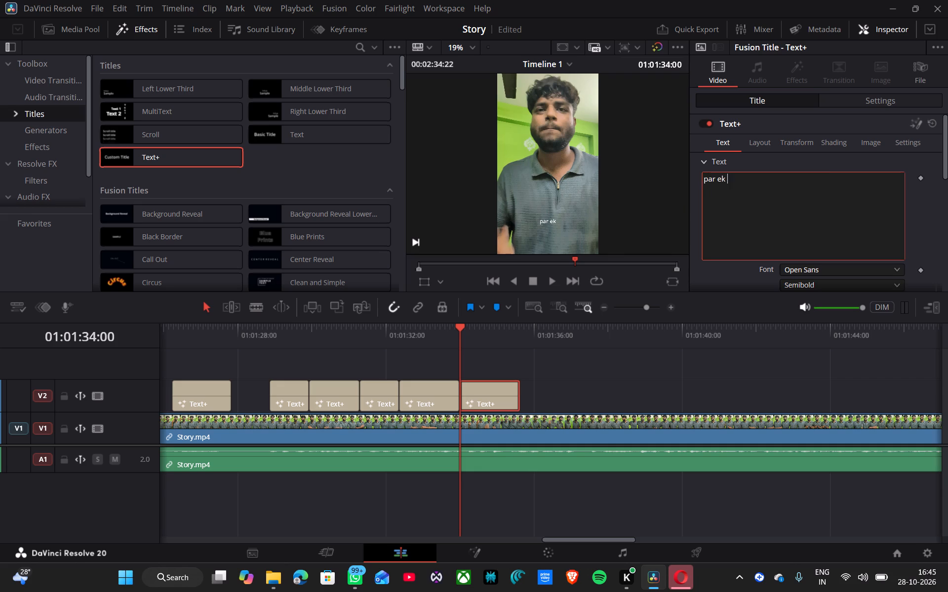
pyautogui.write('din bhai cqall')
pyautogui.press('BackSpace')
pyautogui.press('BackSpace')
pyautogui.press('BackSpace')
pyautogui.press('BackSpace')
pyautogui.press('BackSpace')
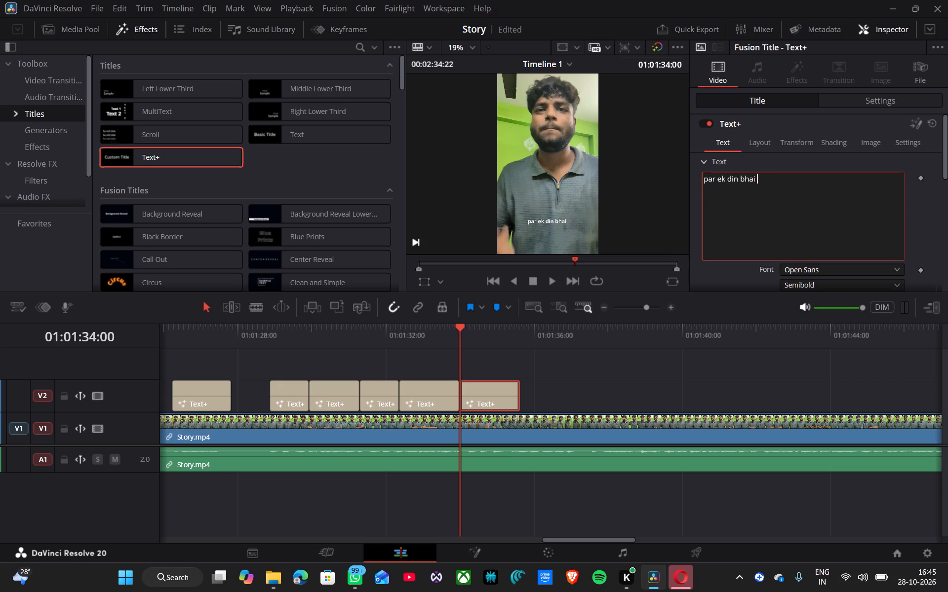
pyautogui.press('BackSpace')
pyautogui.press('BackSpace')
pyautogui.press('BackSpace')
pyautogui.press('BackSpace')
pyautogui.press('BackSpace')
pyautogui.press('BackSpace')
pyautogui.press('BackSpace')
pyautogui.press('BackSpace')
pyautogui.press('BackSpace')
pyautogui.press('BackSpace')
pyautogui.press('BackSpace')
pyautogui.press('BackSpace')
pyautogui.press('BackSpace')
pyautogui.press('BackSpace')
pyautogui.press('BackSpace')
pyautogui.press('BackSpace')
pyautogui.press('BackSpace')
pyautogui.press('BackSpace')
pyautogui.press('BackSpace')
pyautogui.press('BackSpace')
pyautogui.write('PAR EK DIN BHAI CALL KIYA')
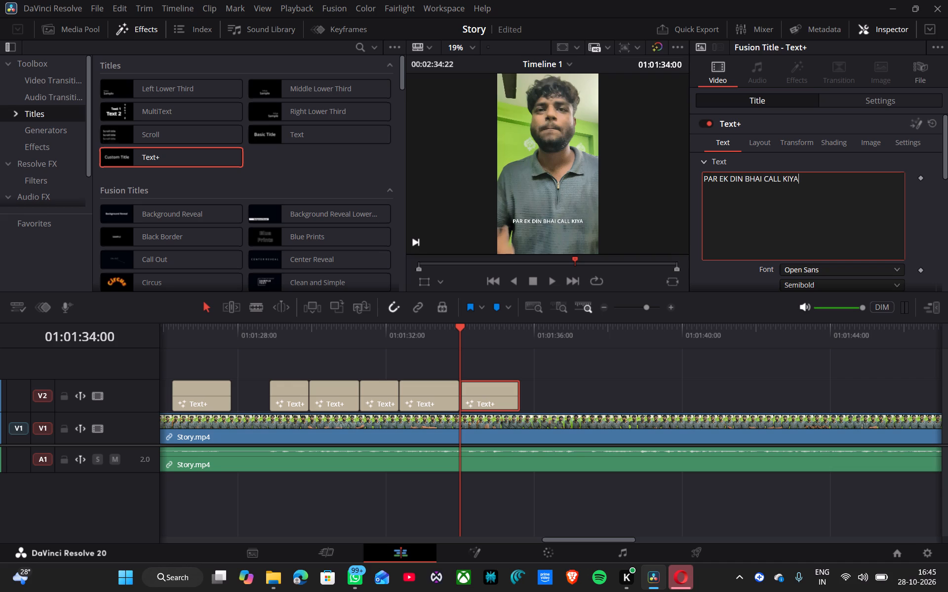
# Play back the new caption and extend its end to 01:01:36:12, where the spoken line finishes.
pyautogui.click(412, 334)
pyautogui.press('space')
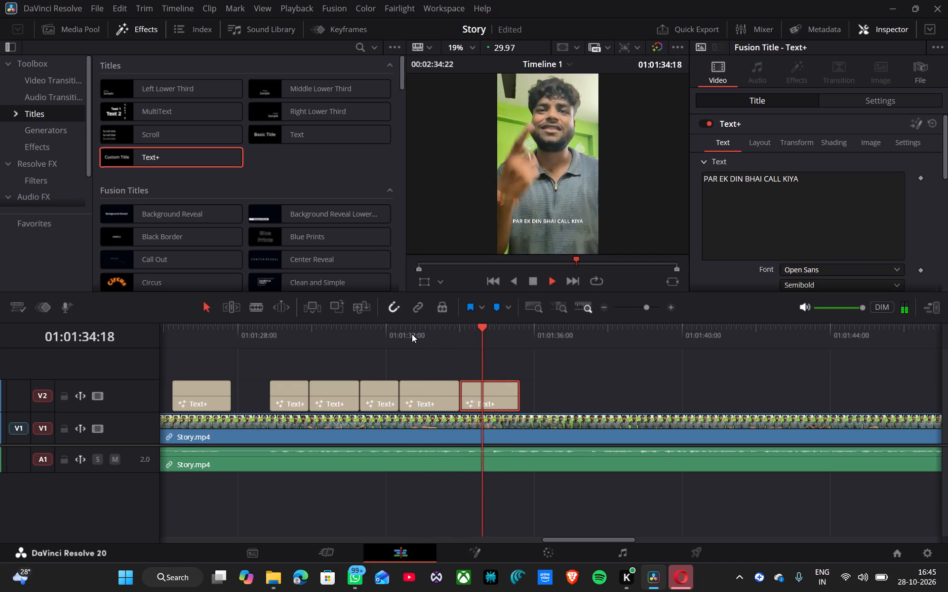
pyautogui.press('space')
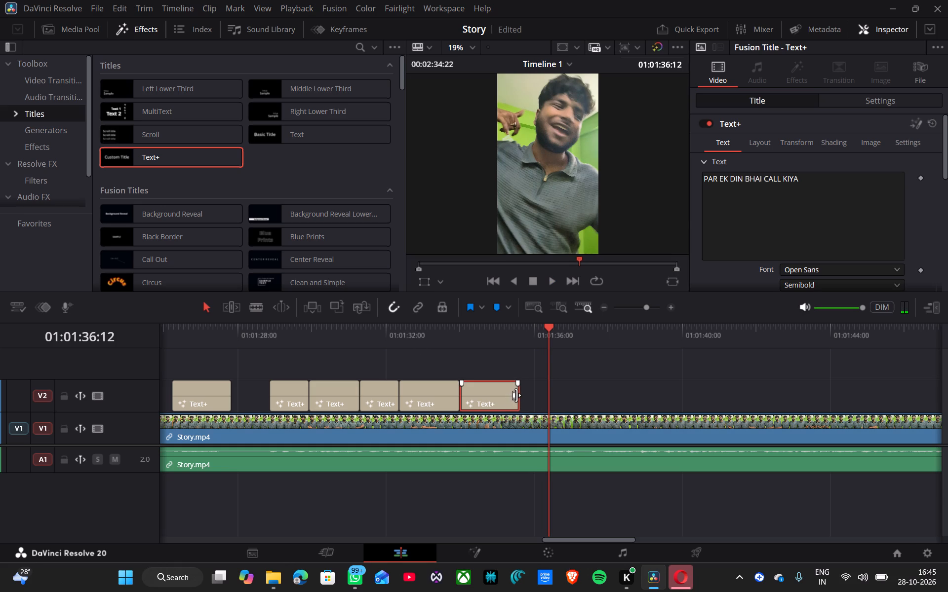
pyautogui.moveTo(516, 395); pyautogui.dragTo(545, 390)
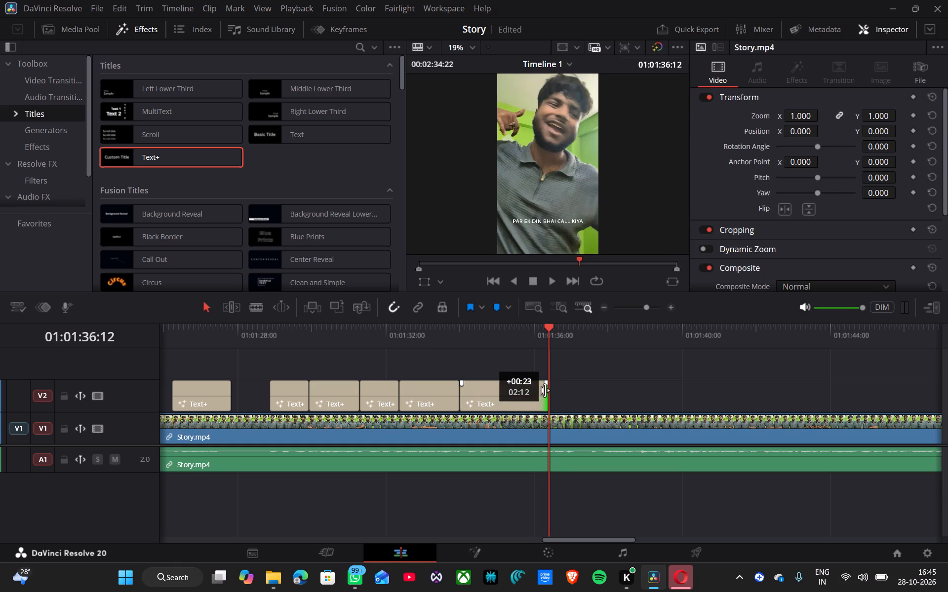
pyautogui.moveTo(545, 390); pyautogui.dragTo(545, 392)
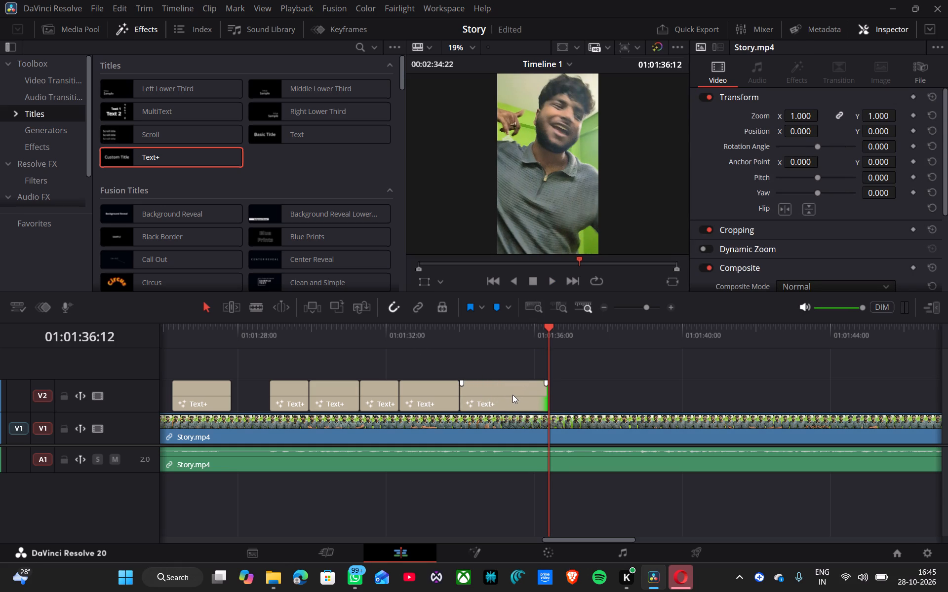
pyautogui.moveTo(513, 395); pyautogui.dragTo(531, 385)
pyautogui.hotkey('ctrl', 'z')
# Duplicate the "PAR EK DIN BHAI CALL KIYA" caption directly after itself and change the copy's text to "KEH RA BHAI JEEVAN".
pyautogui.click(490, 404)
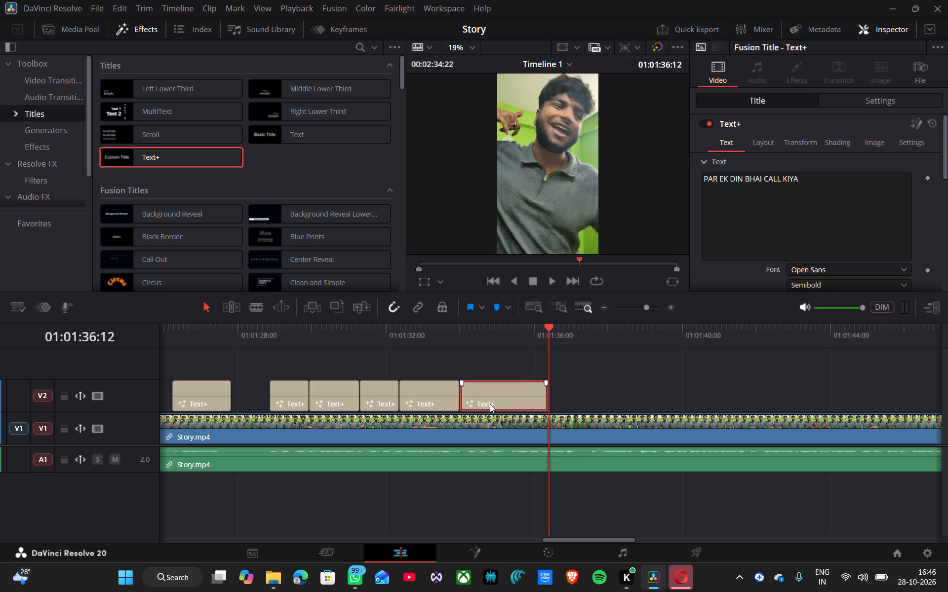
pyautogui.moveTo(490, 404); pyautogui.dragTo(569, 405)
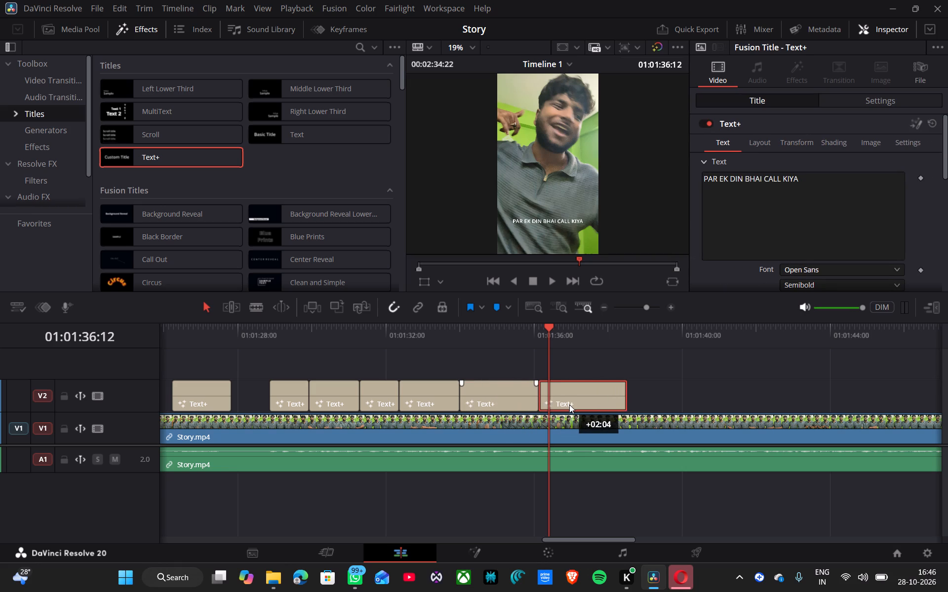
pyautogui.moveTo(569, 405); pyautogui.dragTo(577, 403)
pyautogui.tripleClick(835, 190)
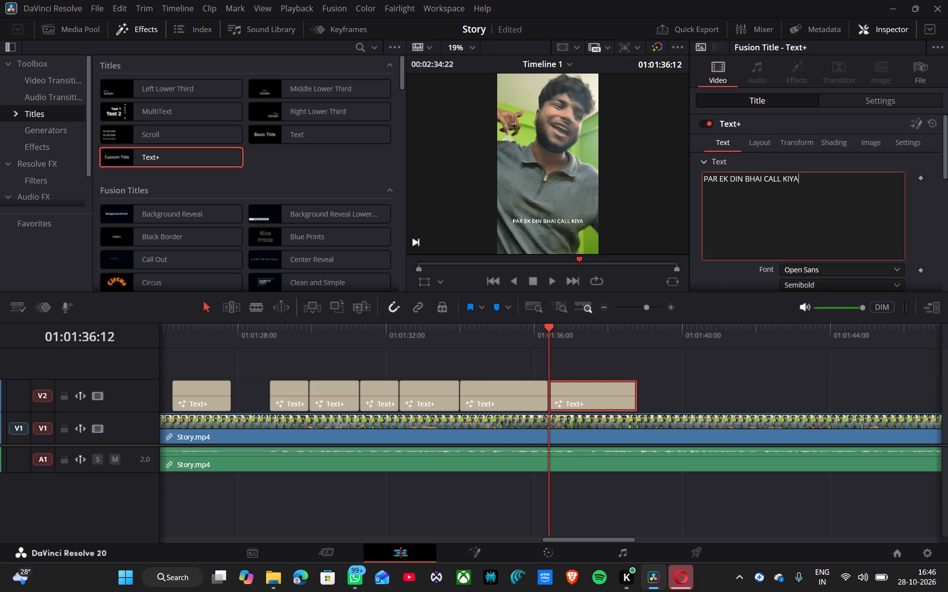
pyautogui.write('KEH RA BHAI JEEVAN')
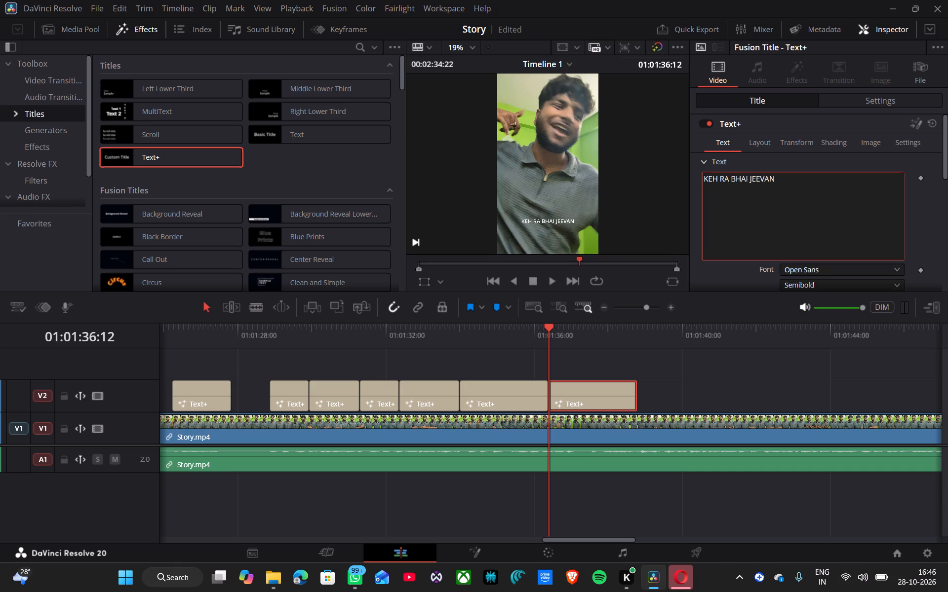
# Play back the "KEH RA BHAI JEEVAN" caption several times to check its wording and timing against the speech.
pyautogui.click(521, 333)
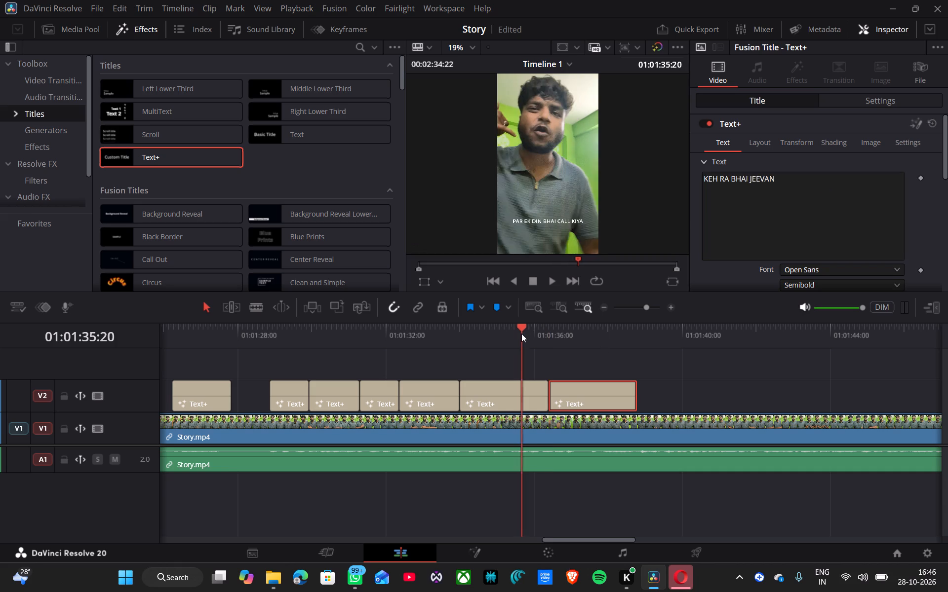
pyautogui.press('space')
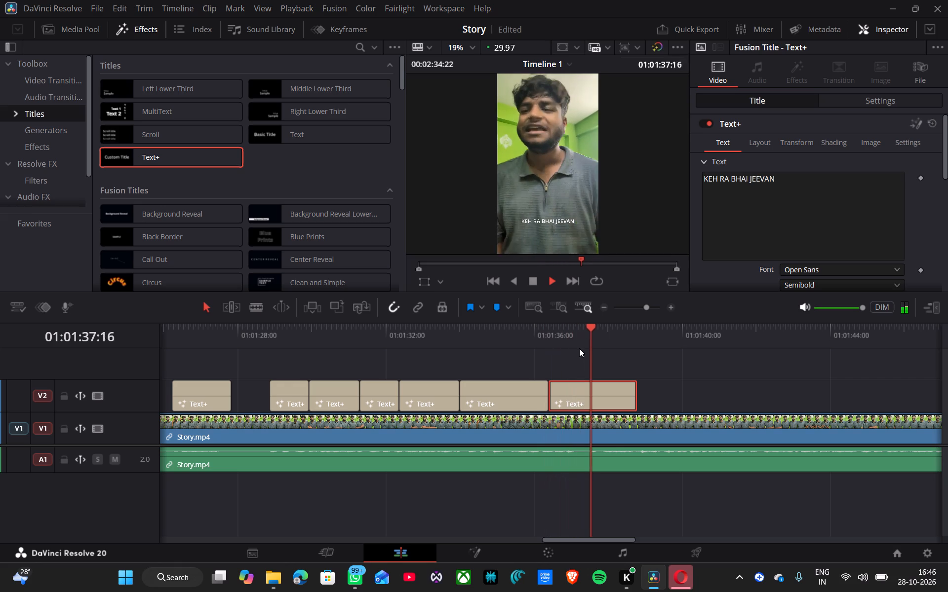
pyautogui.press('space')
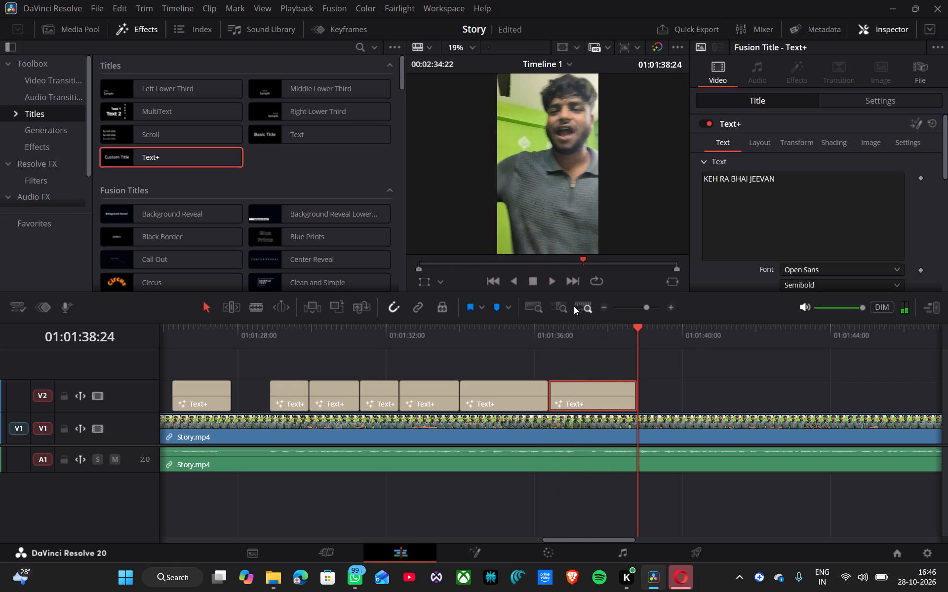
pyautogui.click(542, 330)
pyautogui.press('space')
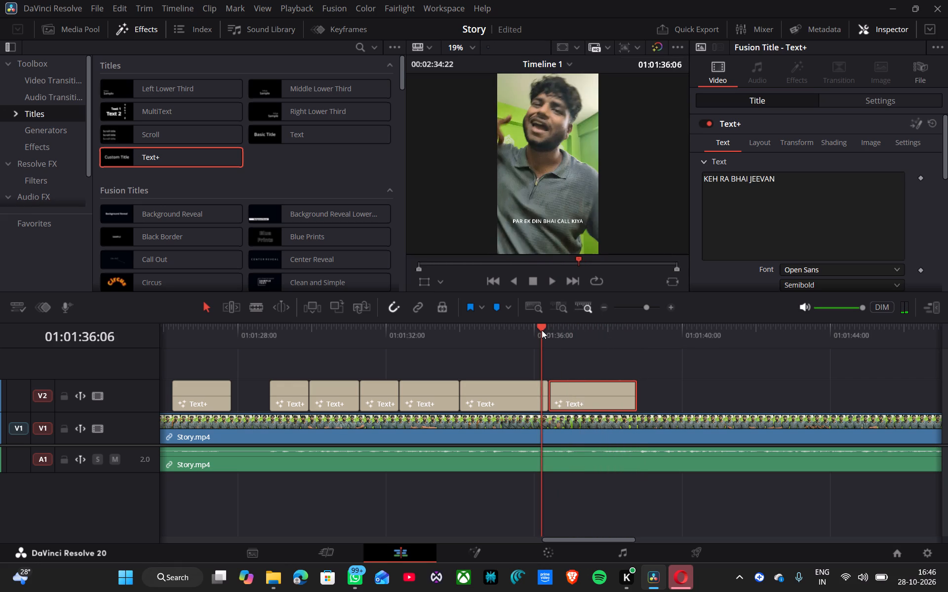
pyautogui.press('space')
pyautogui.click(520, 330)
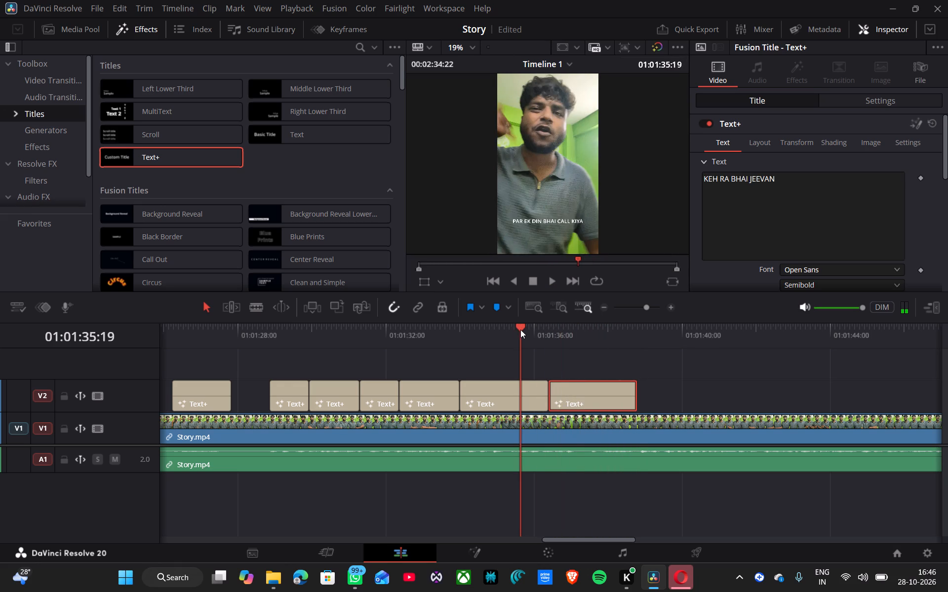
pyautogui.press('space')
pyautogui.press('space')
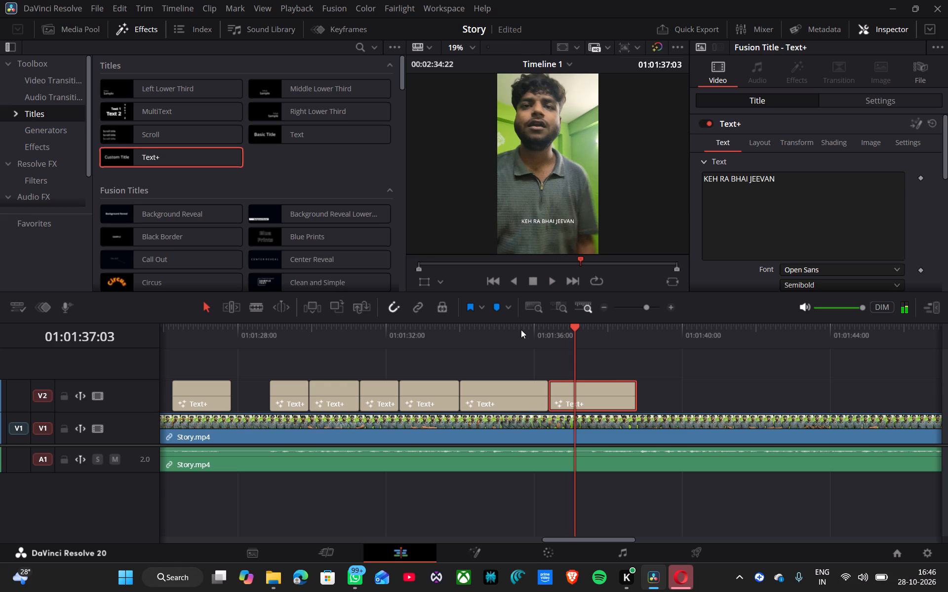
pyautogui.click(635, 399)
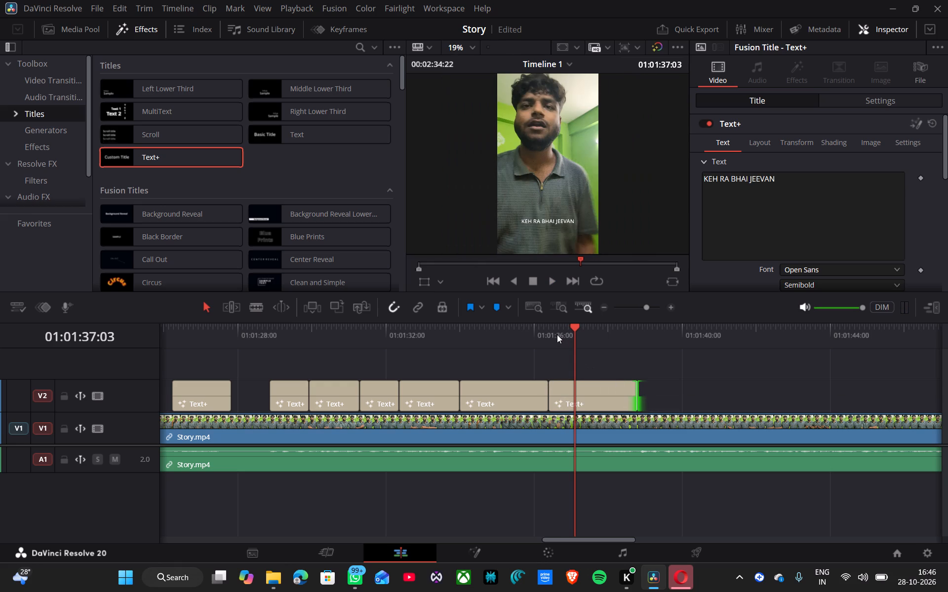
pyautogui.write('C')
pyautogui.press('space')
pyautogui.press('space')
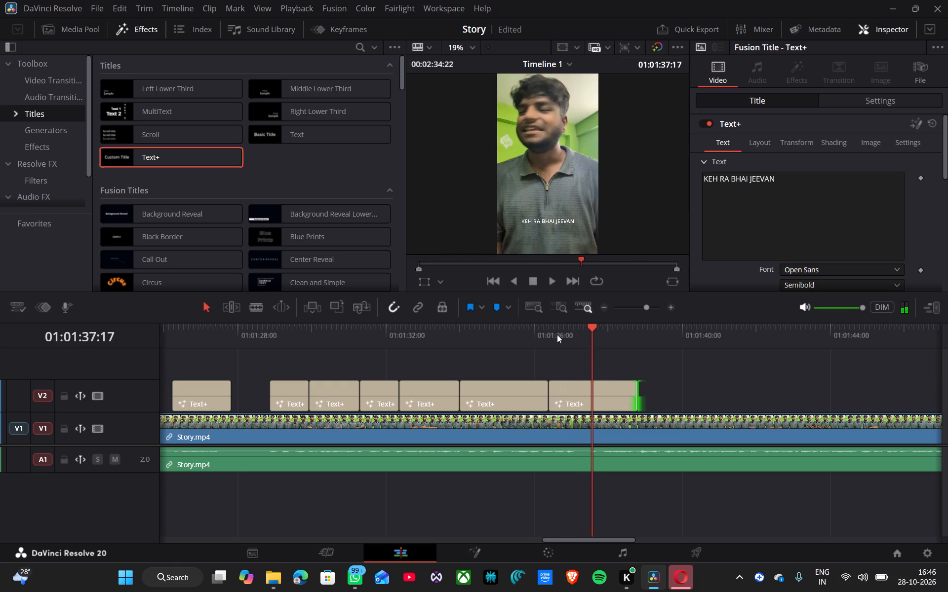
pyautogui.press('space')
pyautogui.press('space')
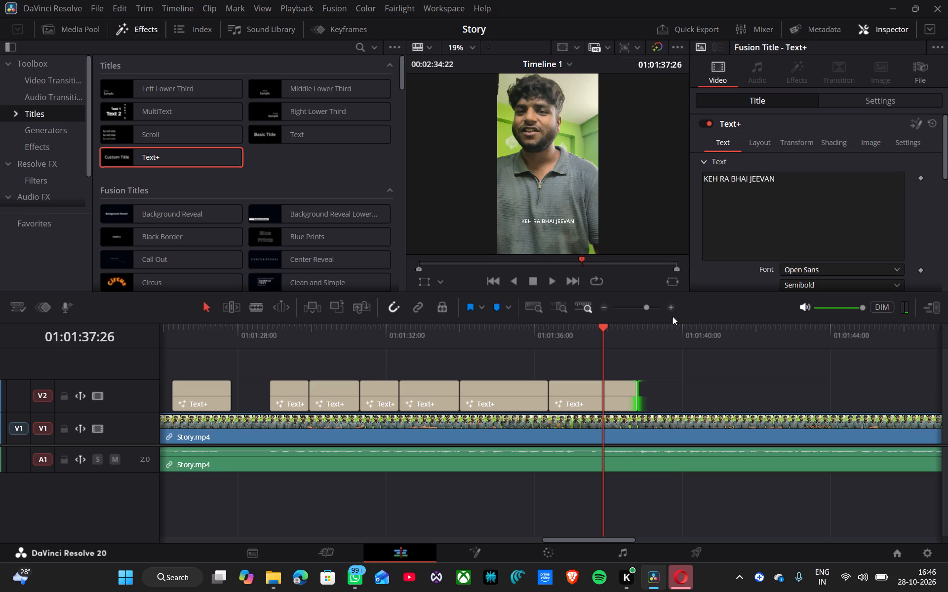
# Remove "JEEVAN" from the last caption so its text reads "KEH RA BHAI".
pyautogui.click(800, 211)
pyautogui.press('BackSpace')
pyautogui.press('BackSpace')
pyautogui.press('BackSpace')
pyautogui.press('BackSpace')
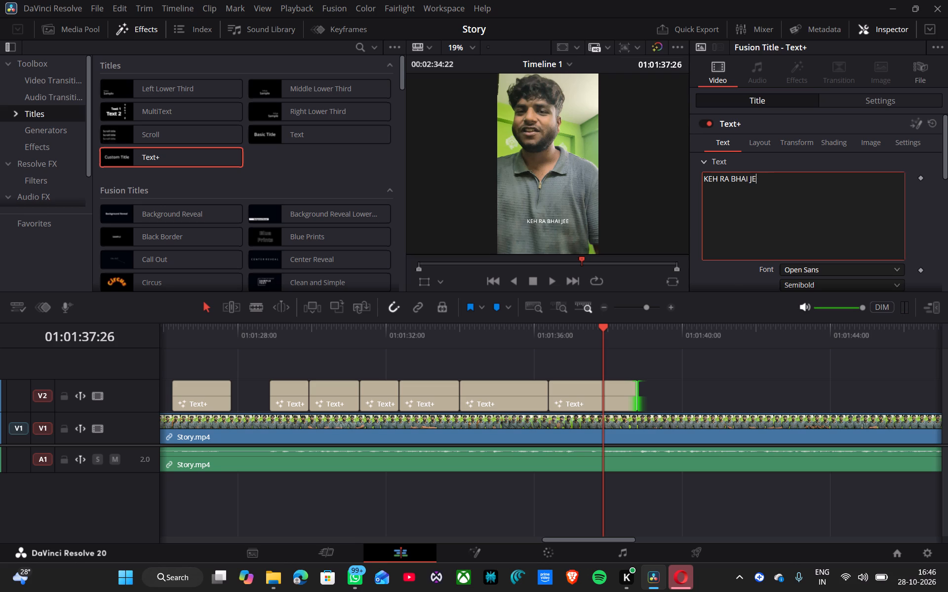
pyautogui.press('BackSpace')
pyautogui.press('BackSpace')
pyautogui.press('BackSpace')
# Play back the "KEH RA BHAI" caption and trim its end to 01:01:37:13, where the spoken phrase finishes.
pyautogui.click(550, 328)
pyautogui.press('space')
pyautogui.press('space')
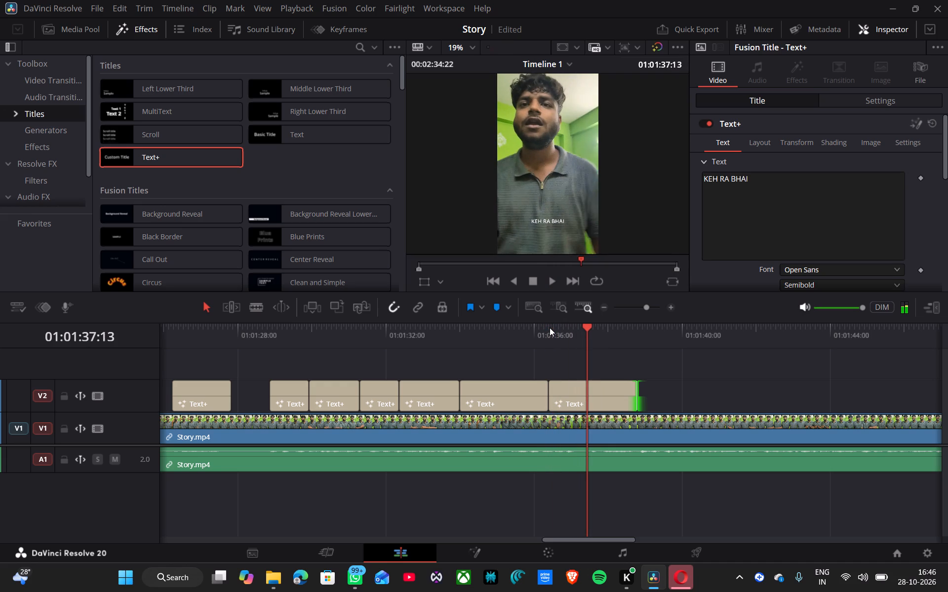
pyautogui.moveTo(634, 397); pyautogui.dragTo(587, 408)
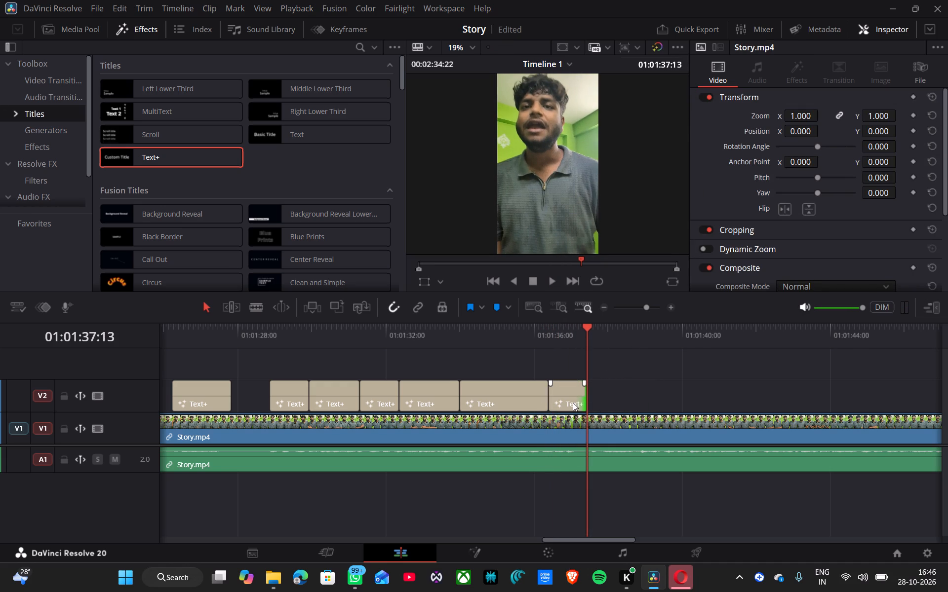
# Duplicate the "KEH RA BHAI" caption directly after itself and select the copy's whole text for replacement.
pyautogui.click(573, 403)
pyautogui.moveTo(573, 403); pyautogui.dragTo(616, 394)
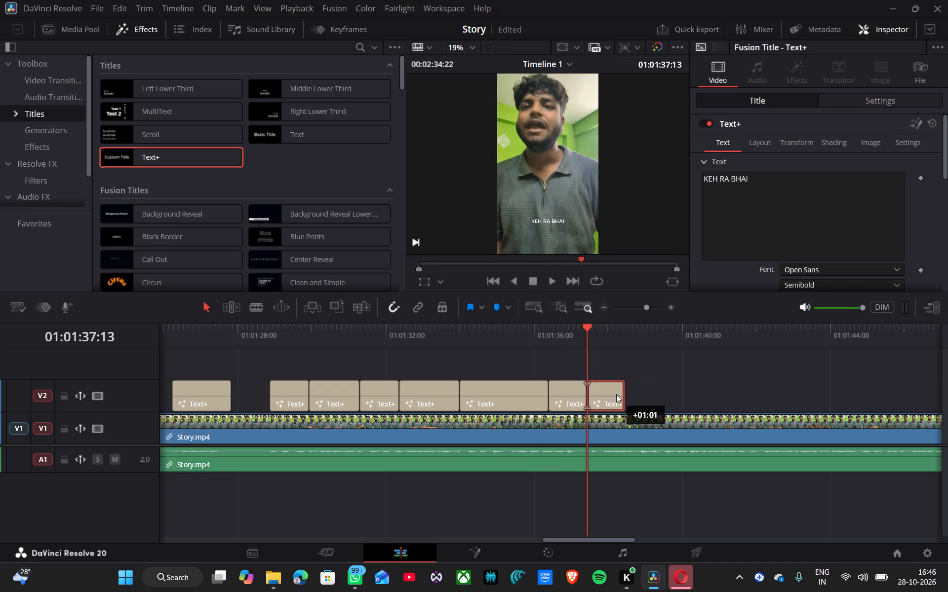
pyautogui.moveTo(616, 394); pyautogui.dragTo(616, 393)
pyautogui.tripleClick(771, 222)
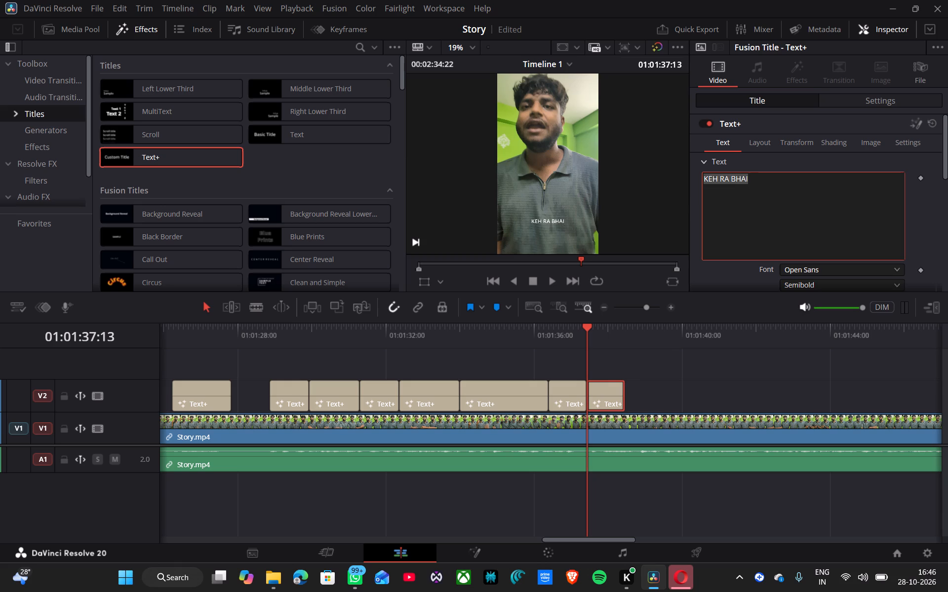
pyautogui.click(771, 222)
pyautogui.tripleClick(771, 222)
# Replace the duplicated caption's text with "JEVAAN LAG RAHA HARD YE".
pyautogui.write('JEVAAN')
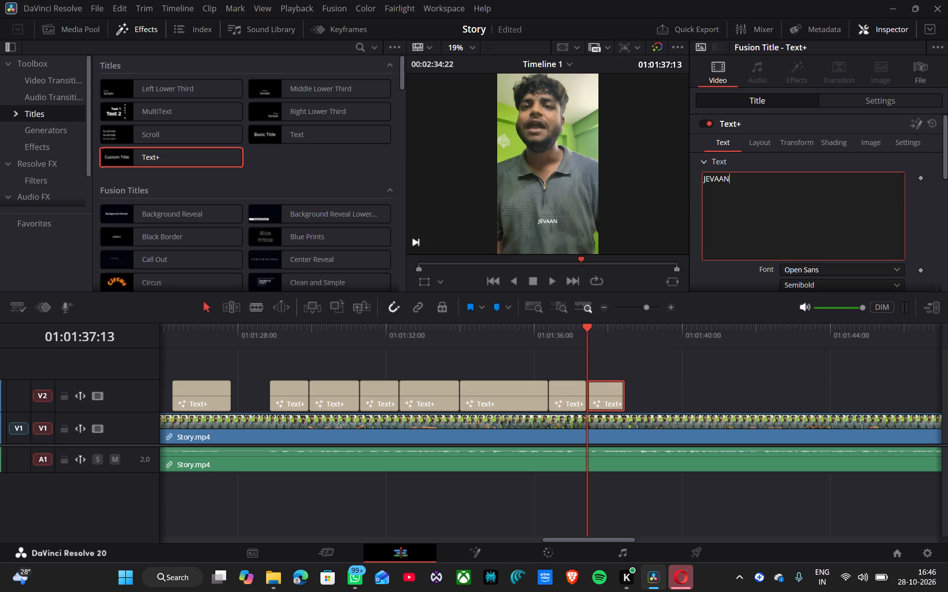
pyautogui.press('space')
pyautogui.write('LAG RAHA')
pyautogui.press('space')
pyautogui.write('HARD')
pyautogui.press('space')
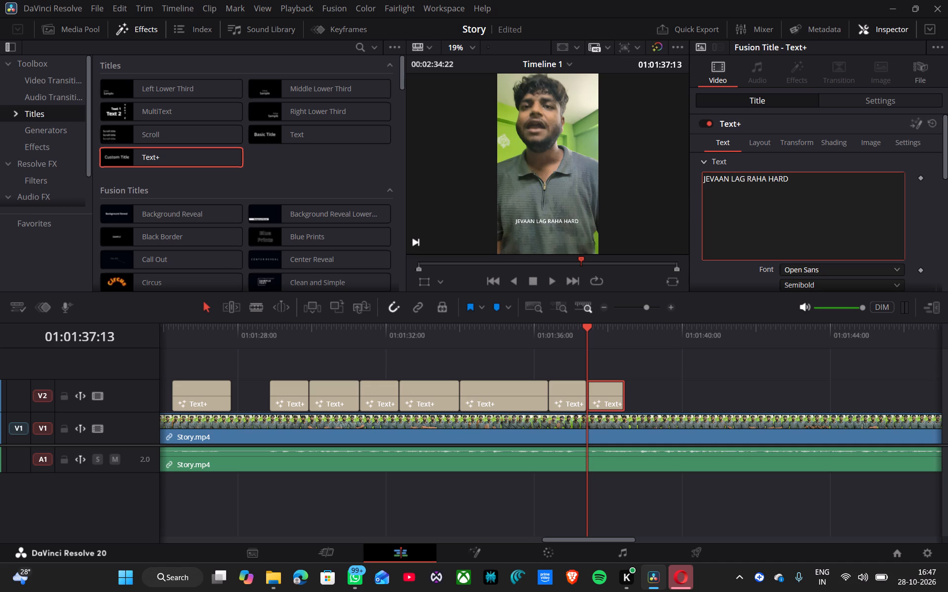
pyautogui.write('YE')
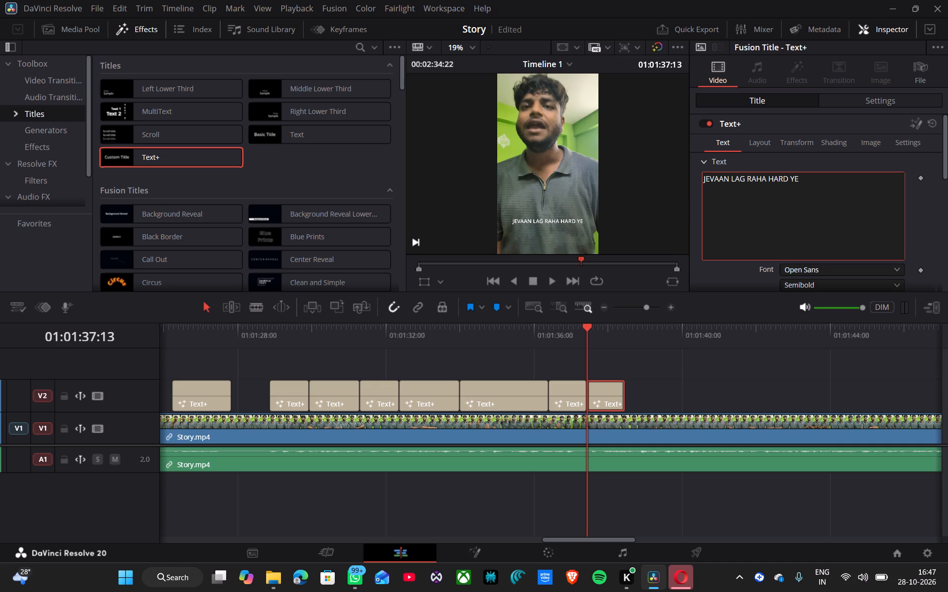
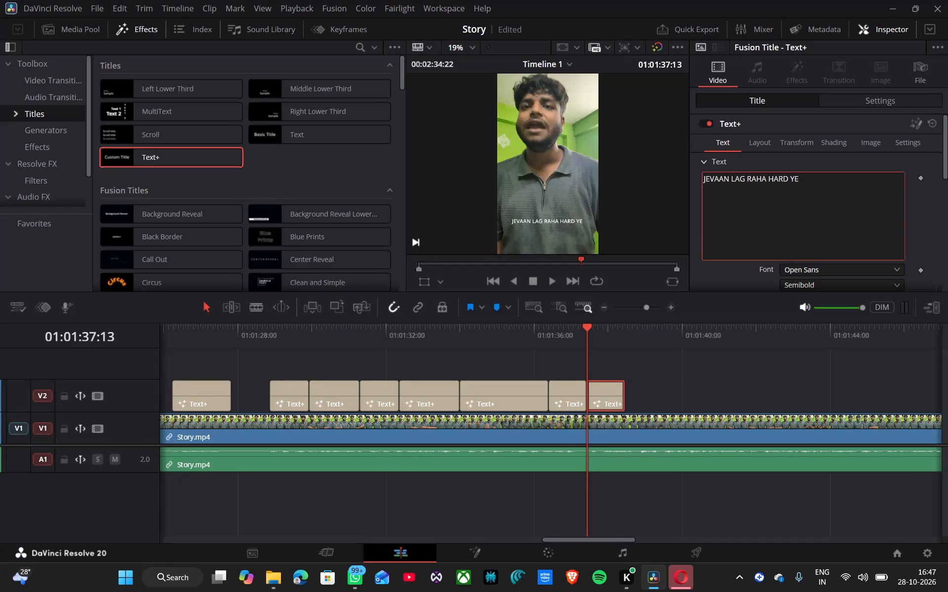
# Finish the duplicated caption's wording so its text reads "JEVAAN LAG RAHA HARD YE".
pyautogui.press('BackSpace')
# Play the "JEVAAN LAG RAHA HARD YE" caption against the speech and shift it forward about 9 frames, leaving a gap after "KEH RA BHAI".
pyautogui.click(456, 342)
pyautogui.press('space')
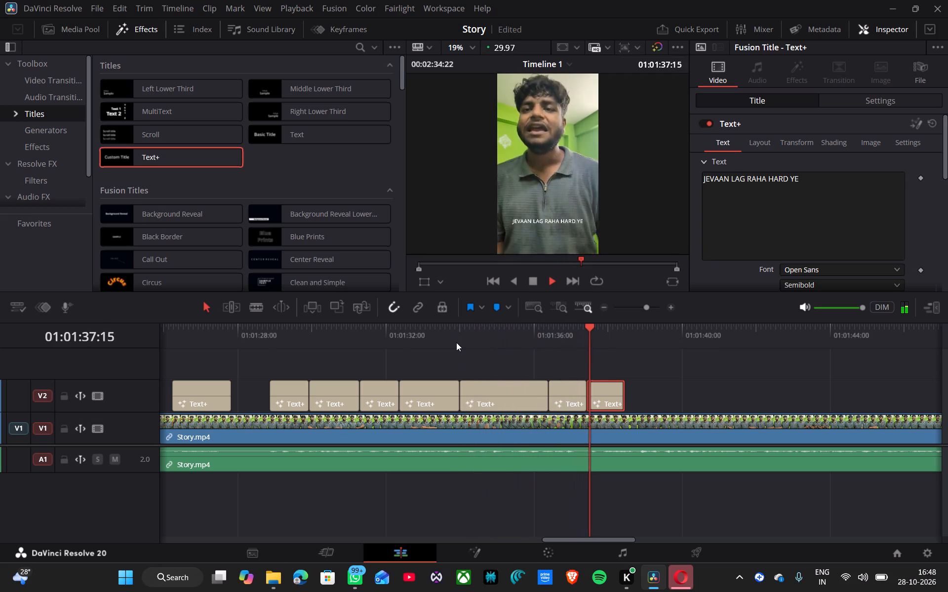
pyautogui.press('space')
pyautogui.press('Left')
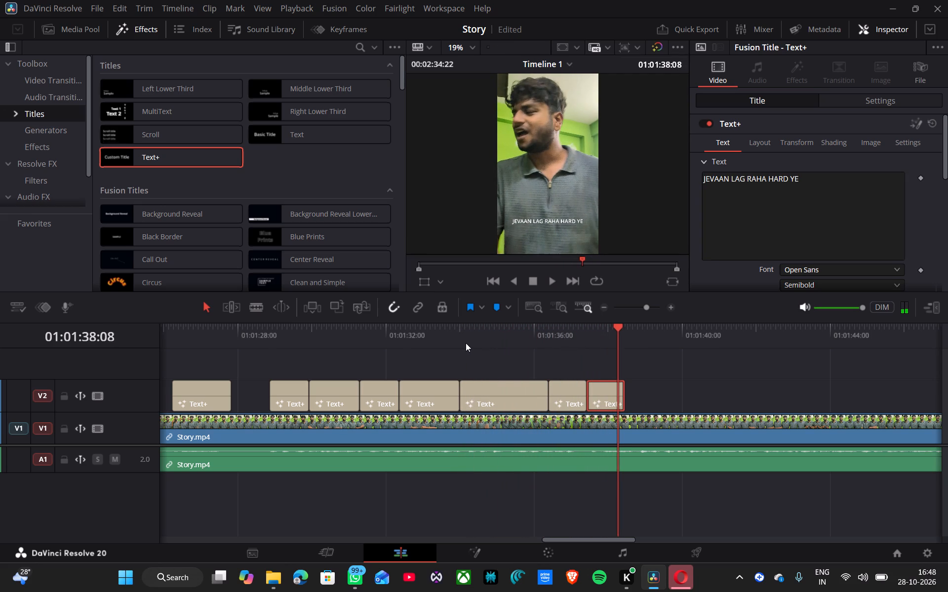
pyautogui.press('Left')
pyautogui.press('Left')
pyautogui.press('Left')
pyautogui.press('Left')
pyautogui.press('Left')
pyautogui.press('Left')
pyautogui.press('Left')
pyautogui.press('Left')
pyautogui.press('Left')
pyautogui.press('Left')
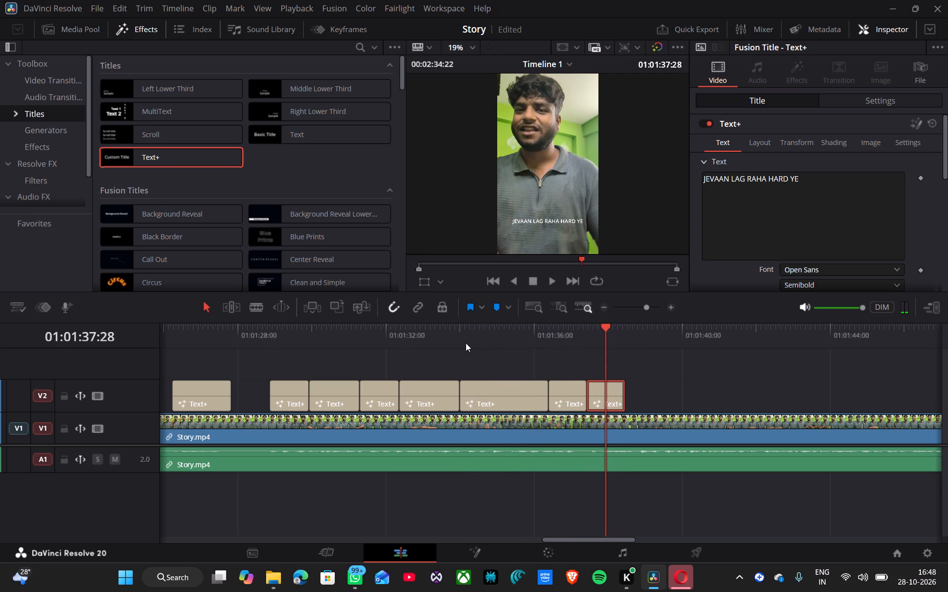
pyautogui.moveTo(596, 400); pyautogui.dragTo(607, 398)
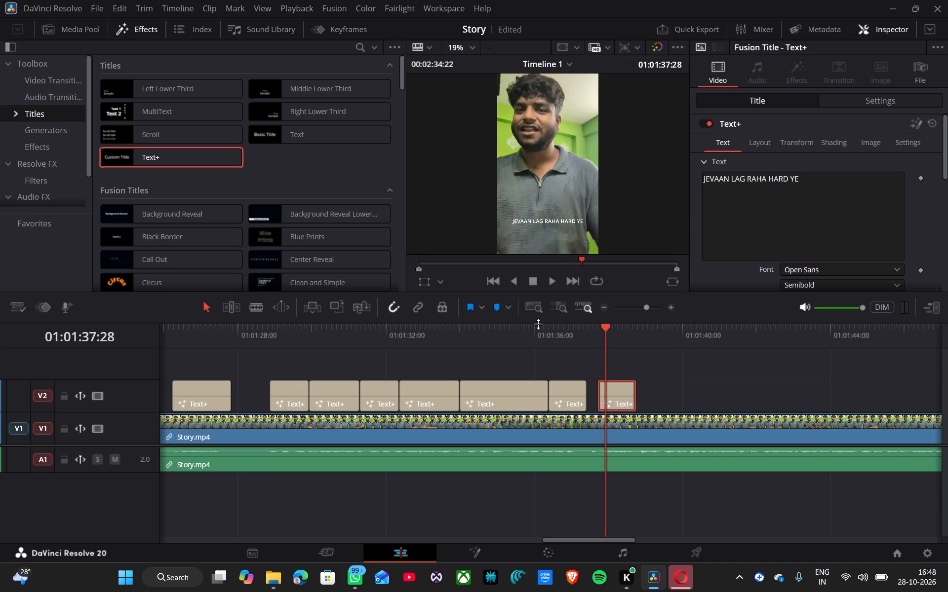
# Play from about 01:01:36:00 to check the timing and extend the "JEVAAN LAG RAHA HARD YE" caption's end by 14 frames to 01:01:39:07.
pyautogui.click(532, 327)
pyautogui.press('space')
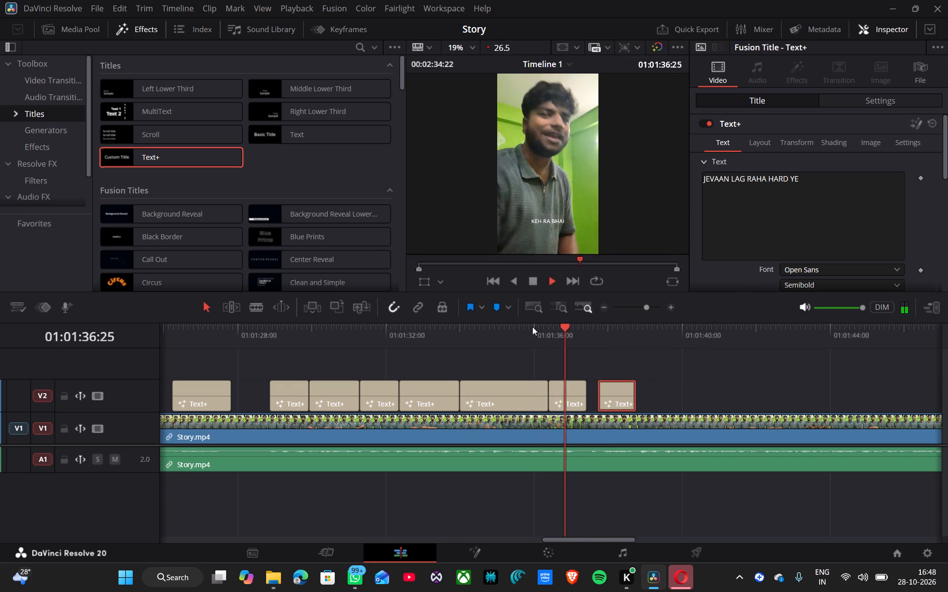
pyautogui.press('space')
pyautogui.press('space')
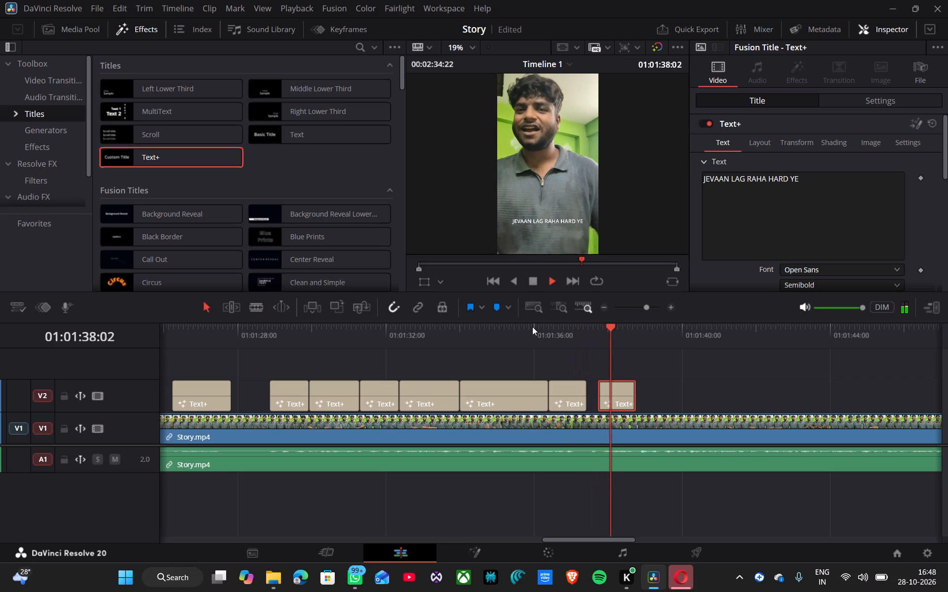
pyautogui.press('space')
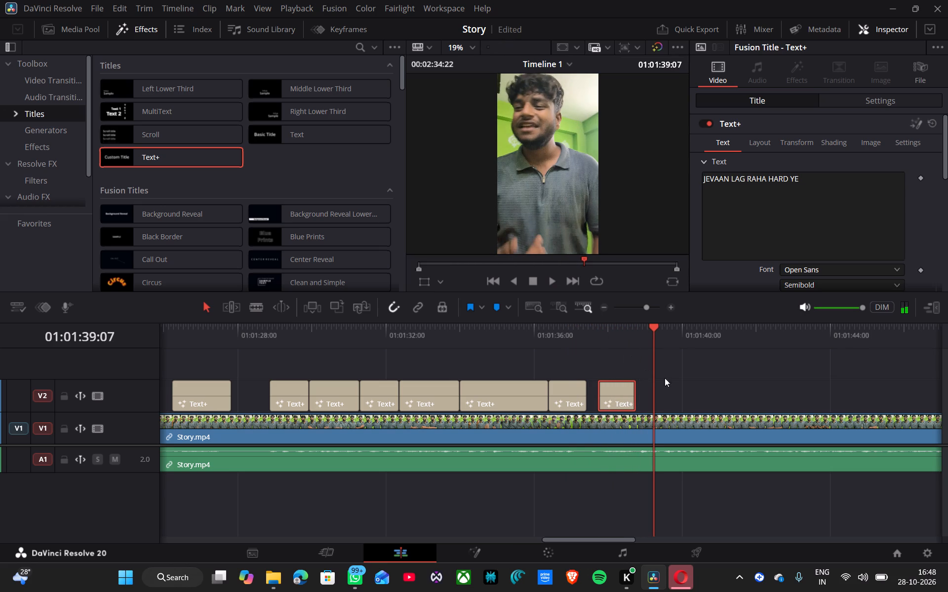
pyautogui.moveTo(636, 399); pyautogui.dragTo(652, 395)
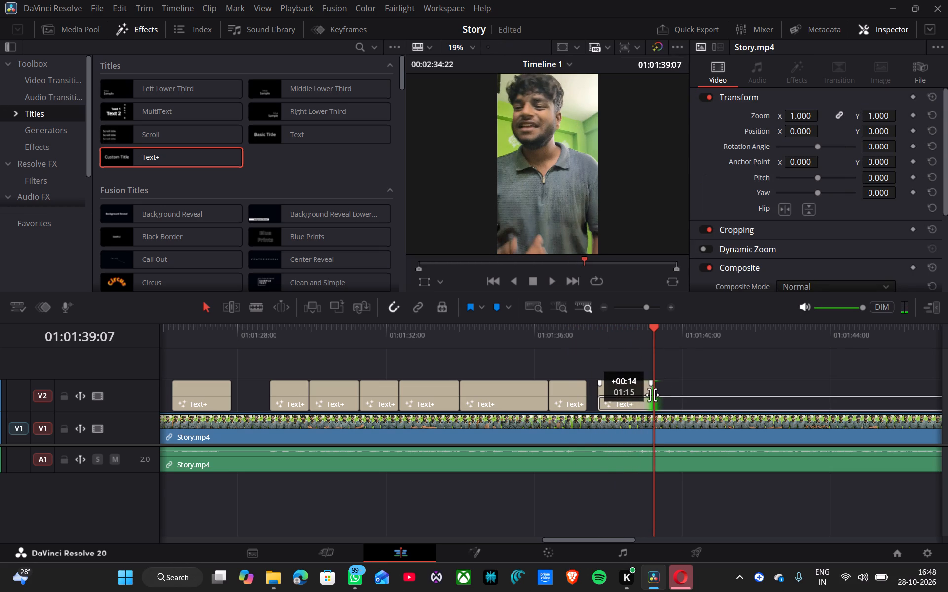
pyautogui.moveTo(652, 395); pyautogui.dragTo(651, 394)
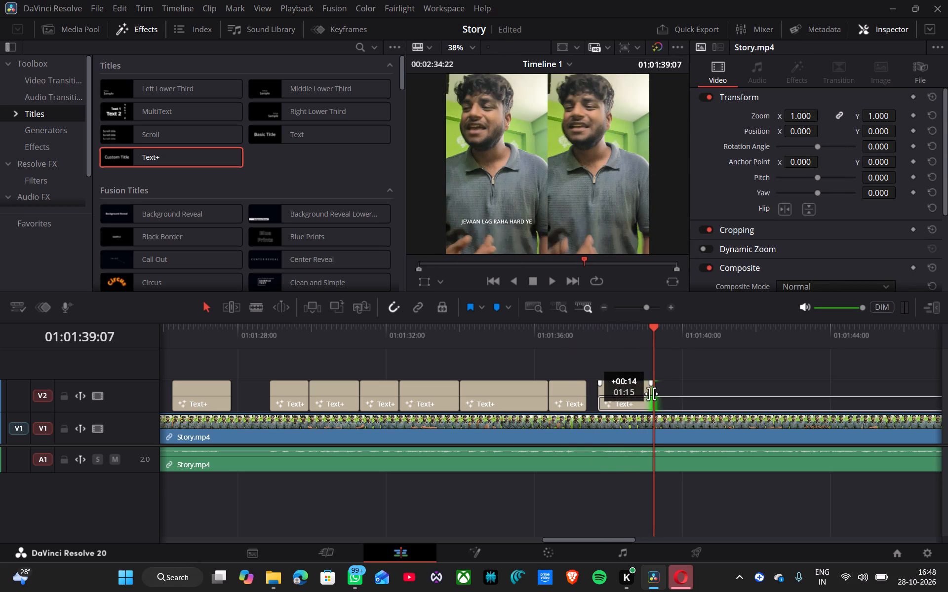
pyautogui.moveTo(651, 394); pyautogui.dragTo(651, 394)
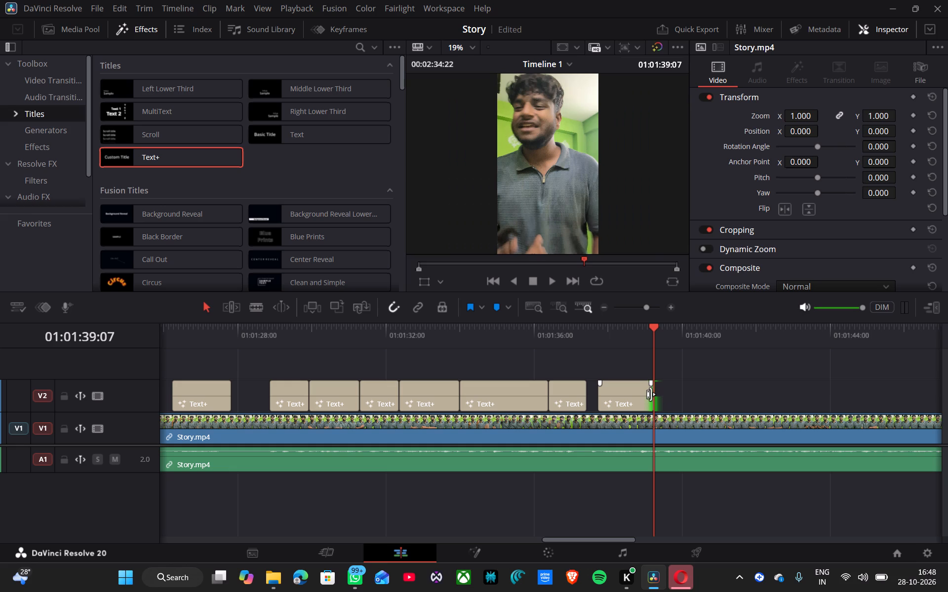
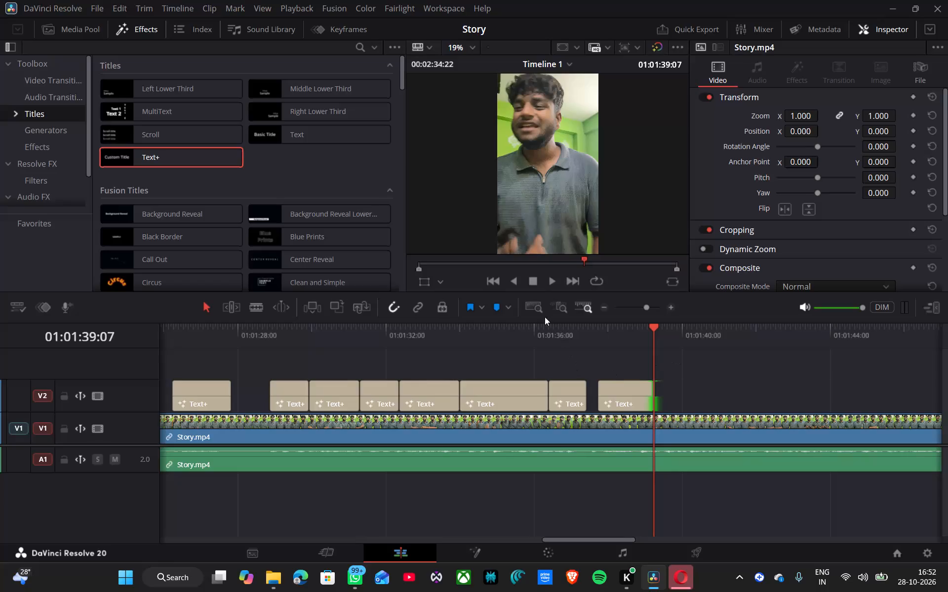
# Play from 01:01:35:04 to hear the following line, duplicate the "JEVAAN LAG RAHA HARD YE" caption directly after itself, and reword the copy "JEENE KA AB DIL NAHI KARTA".
pyautogui.click(503, 328)
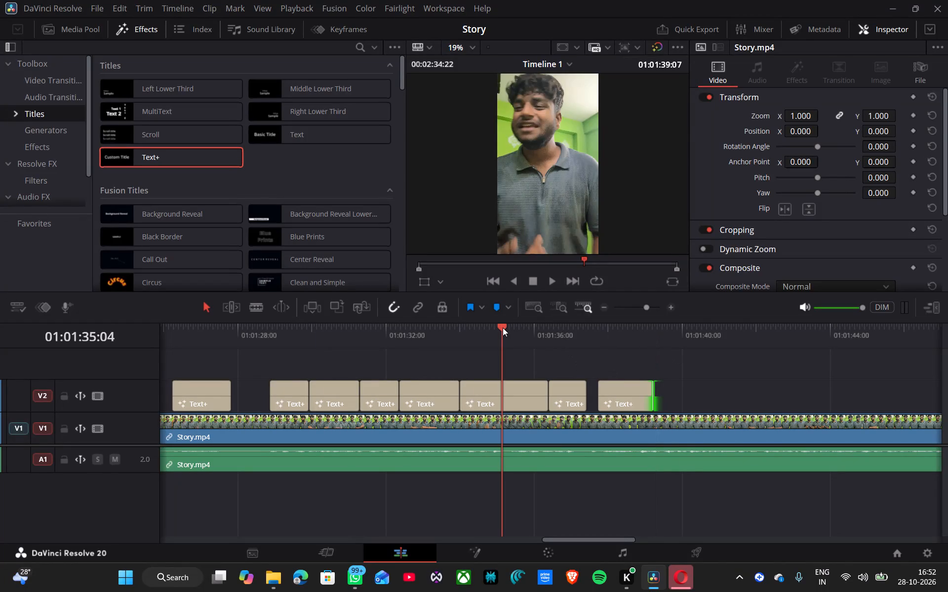
pyautogui.press('space')
pyautogui.press('space')
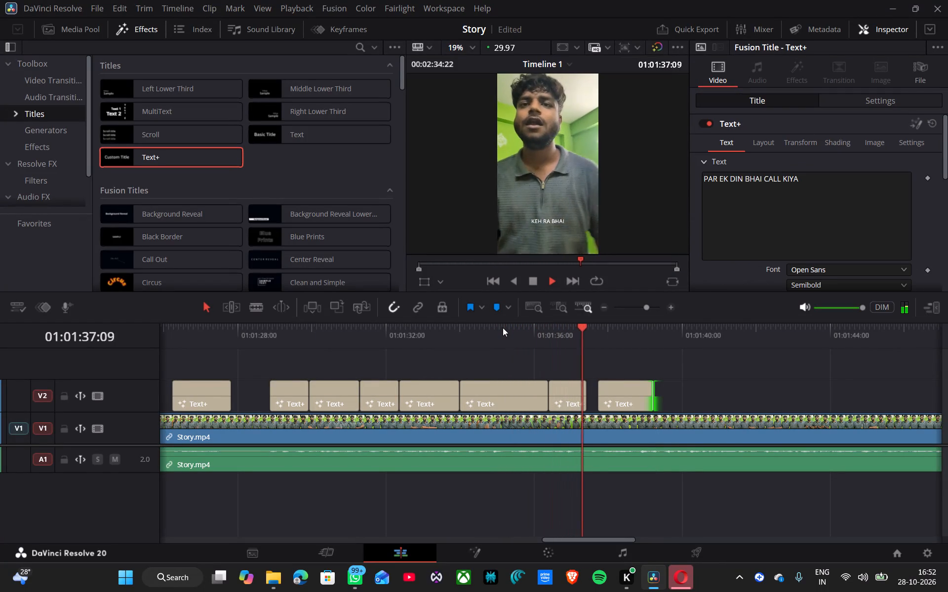
pyautogui.press('space')
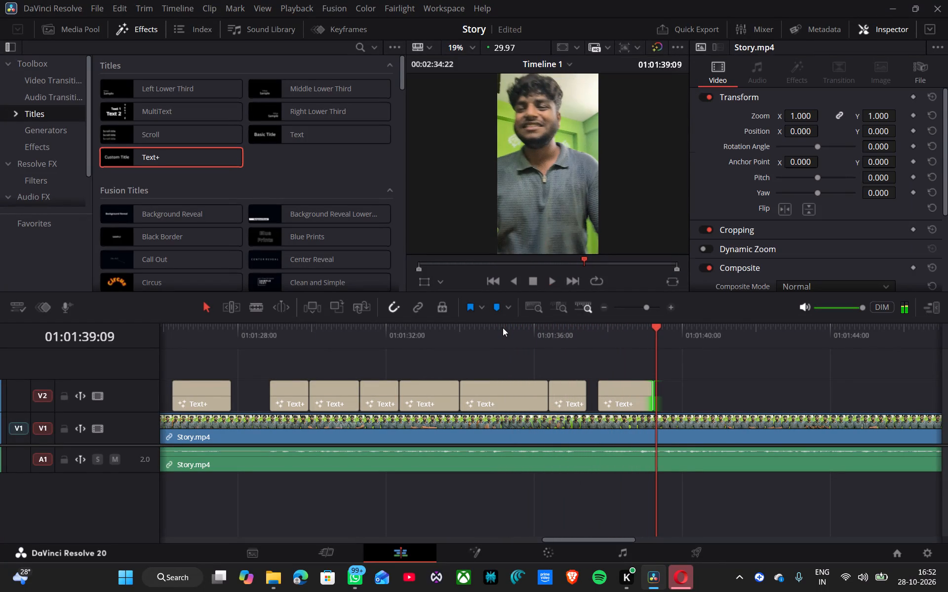
pyautogui.click(632, 390)
pyautogui.keyDown('alt'); pyautogui.moveTo(632, 390); pyautogui.dragTo(661, 395); pyautogui.keyUp('alt')
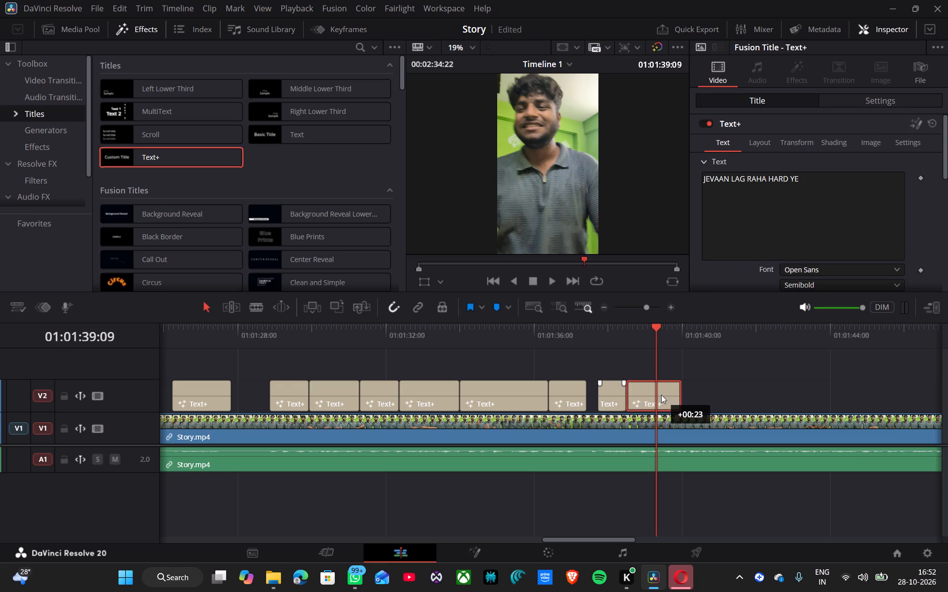
pyautogui.keyDown('alt'); pyautogui.moveTo(661, 395); pyautogui.dragTo(684, 402); pyautogui.keyUp('alt')
pyautogui.tripleClick(840, 219)
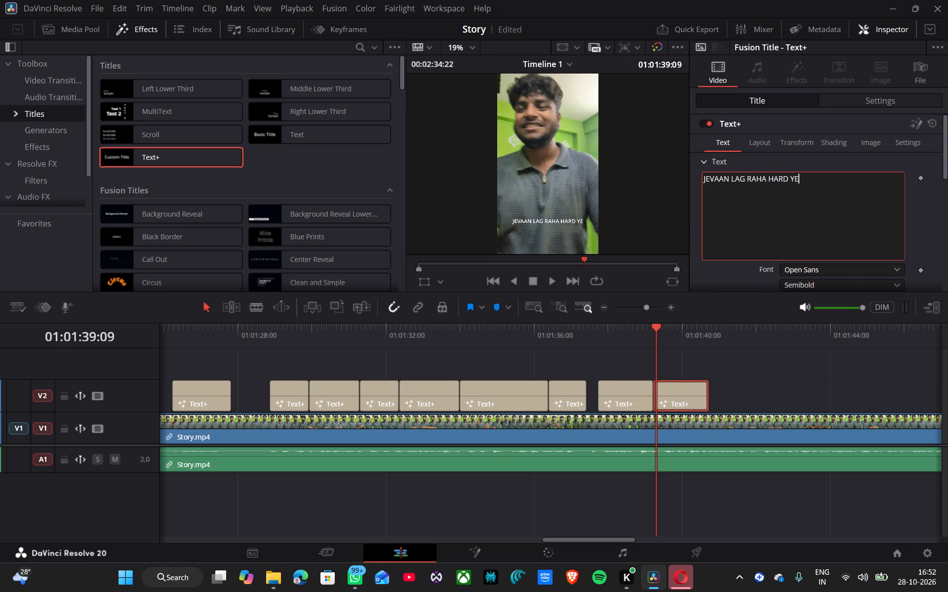
pyautogui.write('JEENE KA AB DIL NAHI KARTA')
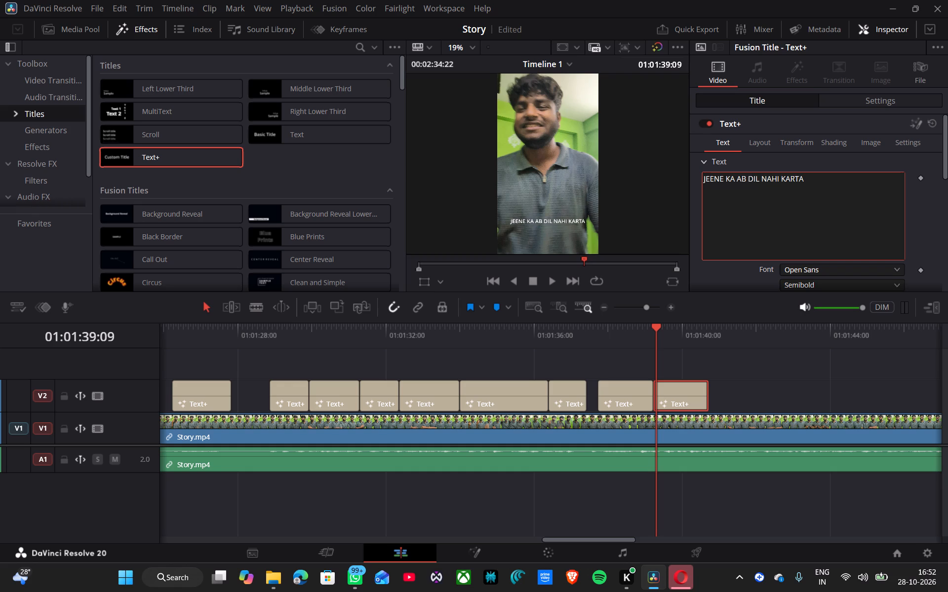
# Check the new caption against the speech, duplicate it directly after itself, and set the copy's text to "KISSE MAI YE BAATU GHAM".
pyautogui.click(591, 328)
pyautogui.press('space')
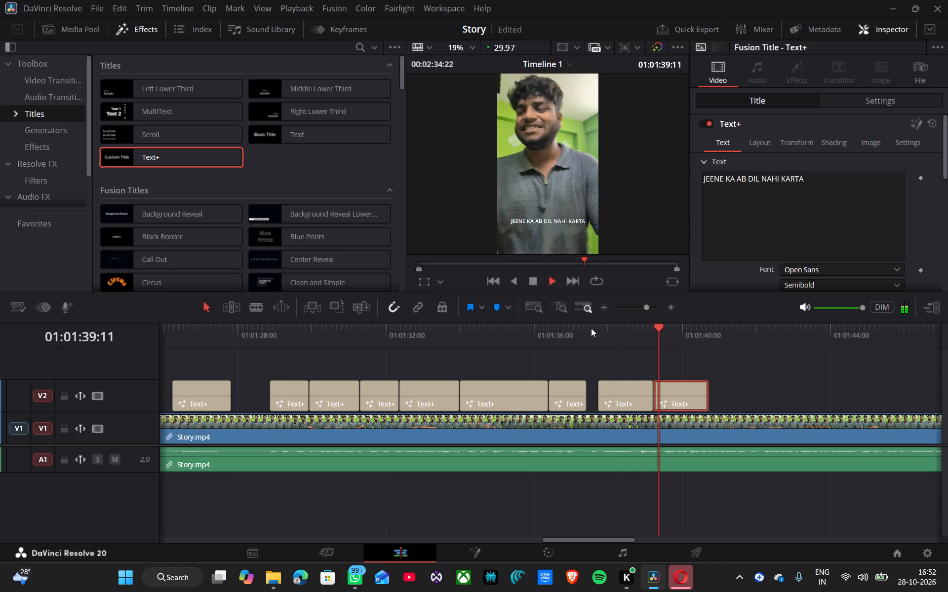
pyautogui.press('space')
pyautogui.press('space')
pyautogui.press('space')
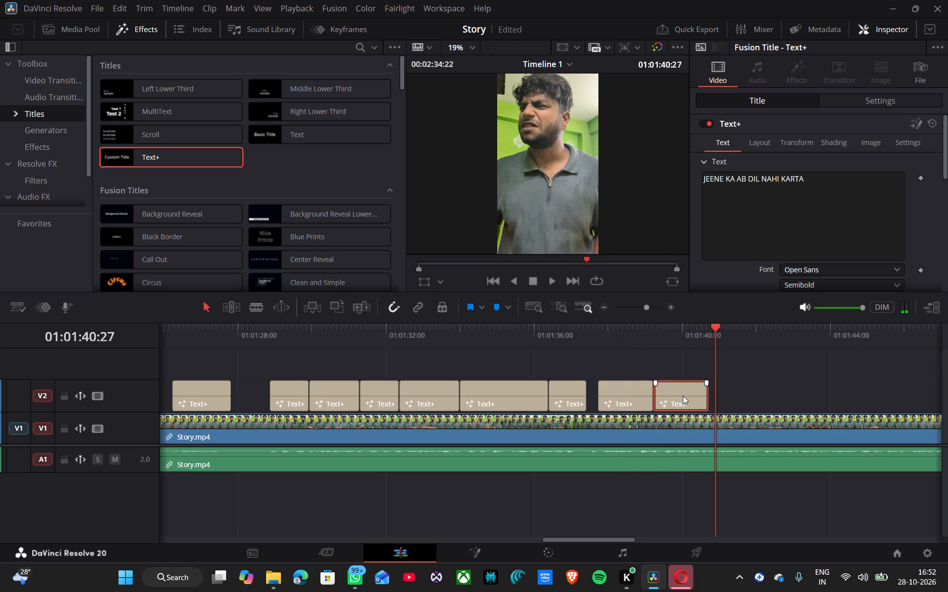
pyautogui.keyDown('alt'); pyautogui.moveTo(683, 396); pyautogui.dragTo(736, 391); pyautogui.keyUp('alt')
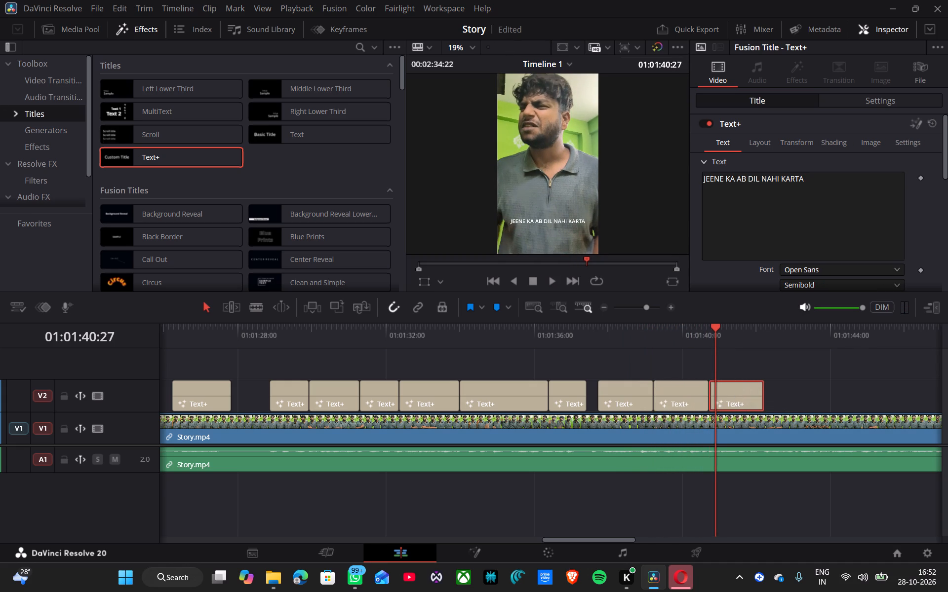
pyautogui.tripleClick(838, 213)
pyautogui.write('KISSE MAI YE BAATU GHAM')
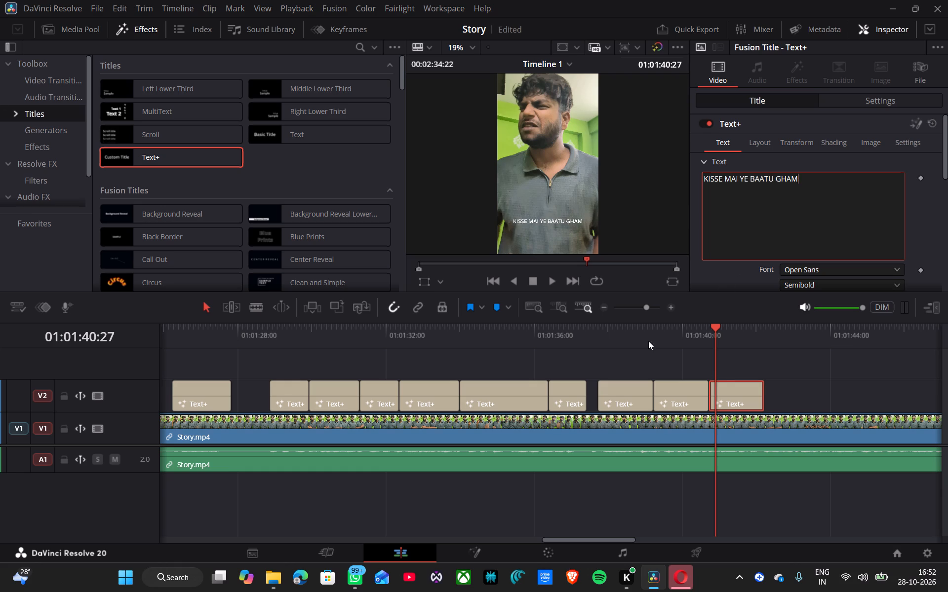
# Play the "KISSE MAI YE BAATU GHAM" line and trim its caption's end to 01:01:42:01.
pyautogui.click(650, 336)
pyautogui.press('space')
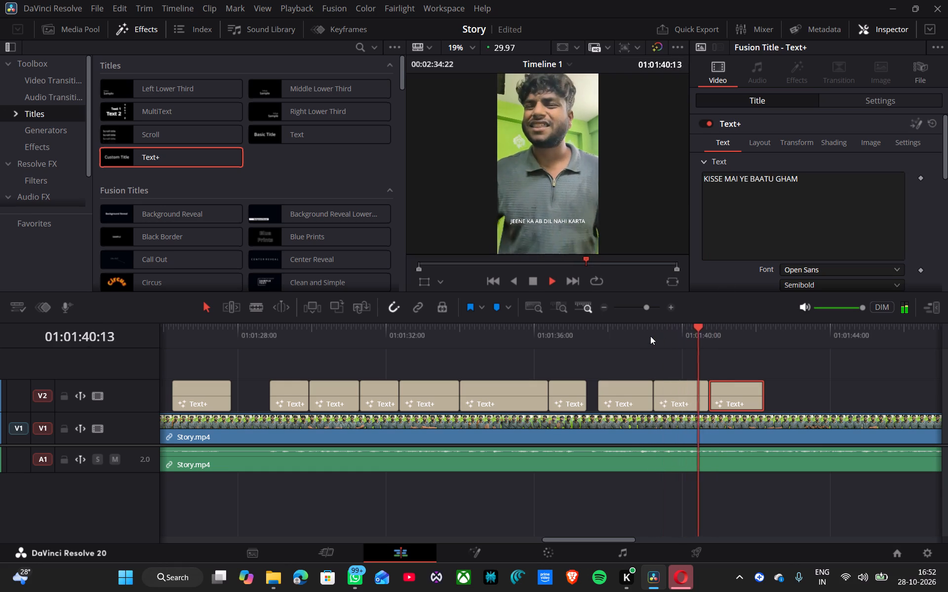
pyautogui.press('space')
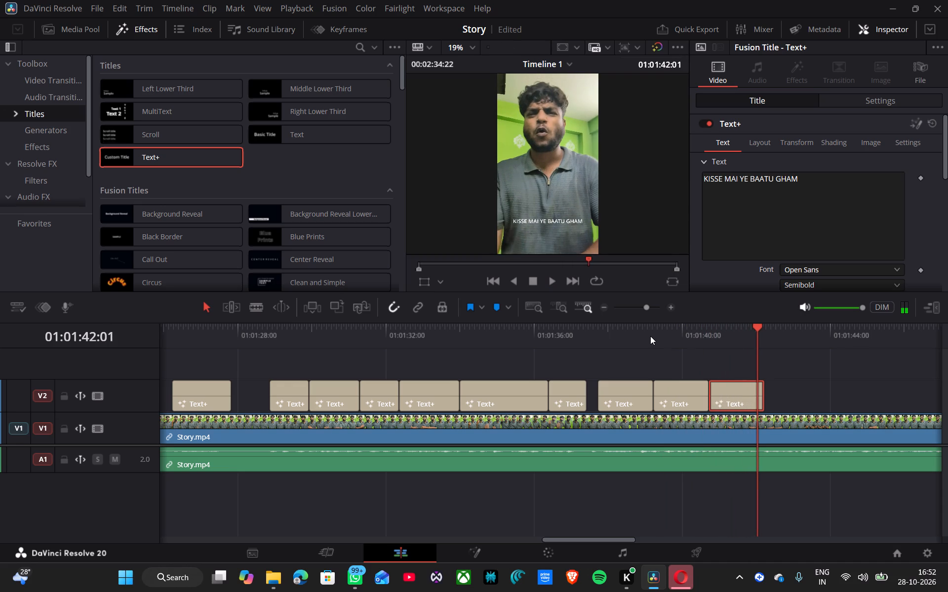
pyautogui.moveTo(759, 392); pyautogui.dragTo(754, 389)
# Duplicate the "KISSE MAI YE BAATU GHAM" caption to start at 01:01:42:01 and set the copy's text to "KOI NAHI SAMAJHTA".
pyautogui.click(732, 393)
pyautogui.keyDown('alt'); pyautogui.moveTo(732, 393); pyautogui.dragTo(775, 399); pyautogui.keyUp('alt')
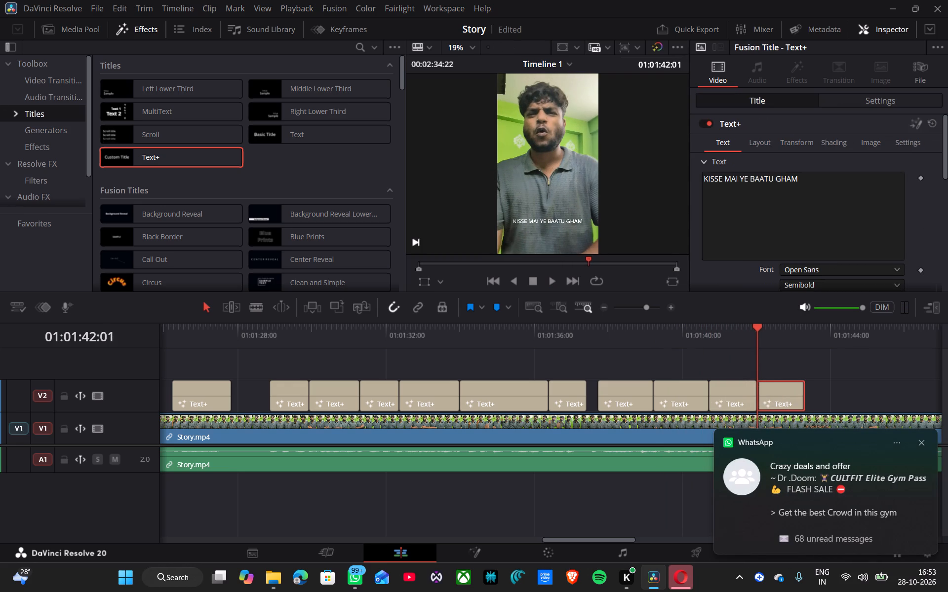
pyautogui.doubleClick(823, 178)
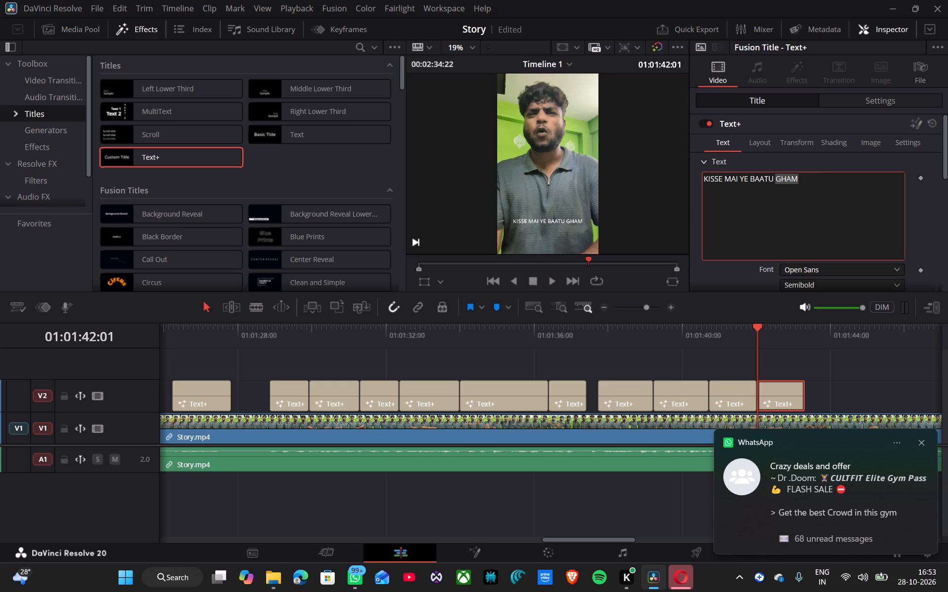
pyautogui.tripleClick(823, 178)
pyautogui.write('KOI NAHI SAMAJHTA')
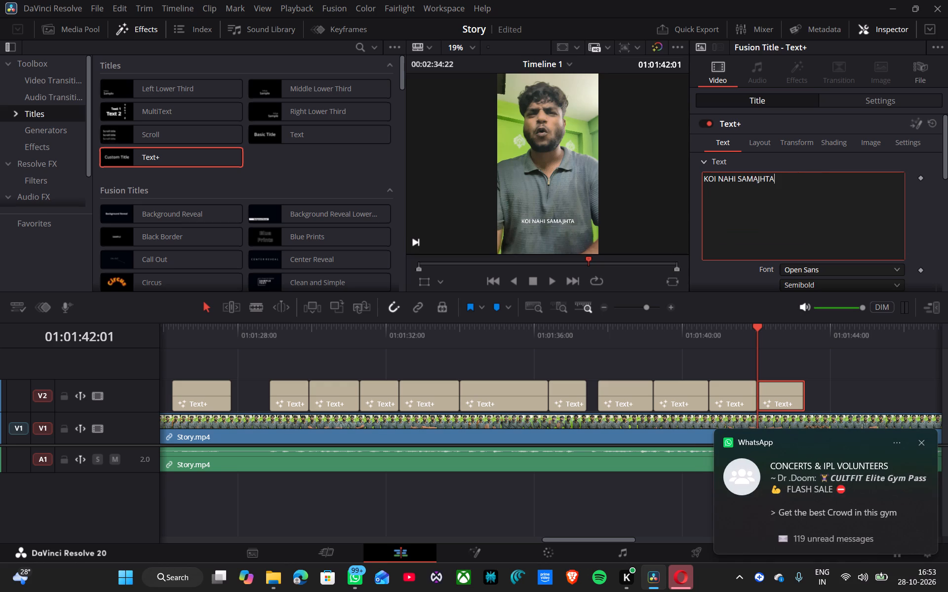
# Play the recent captions against the speech and trim the "KOI NAHI SAMAJHTA" caption's end to 01:01:43:03.
pyautogui.click(642, 329)
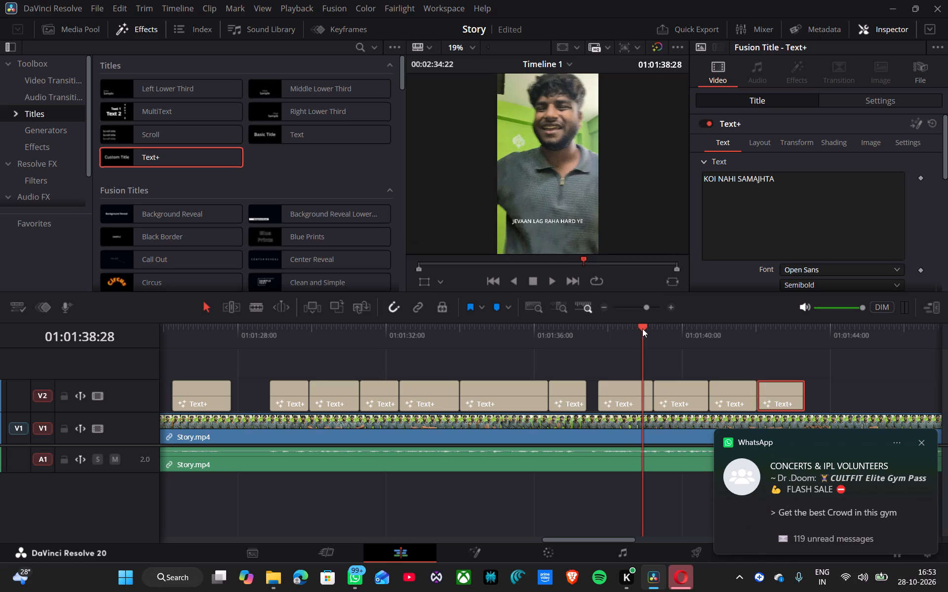
pyautogui.press('space')
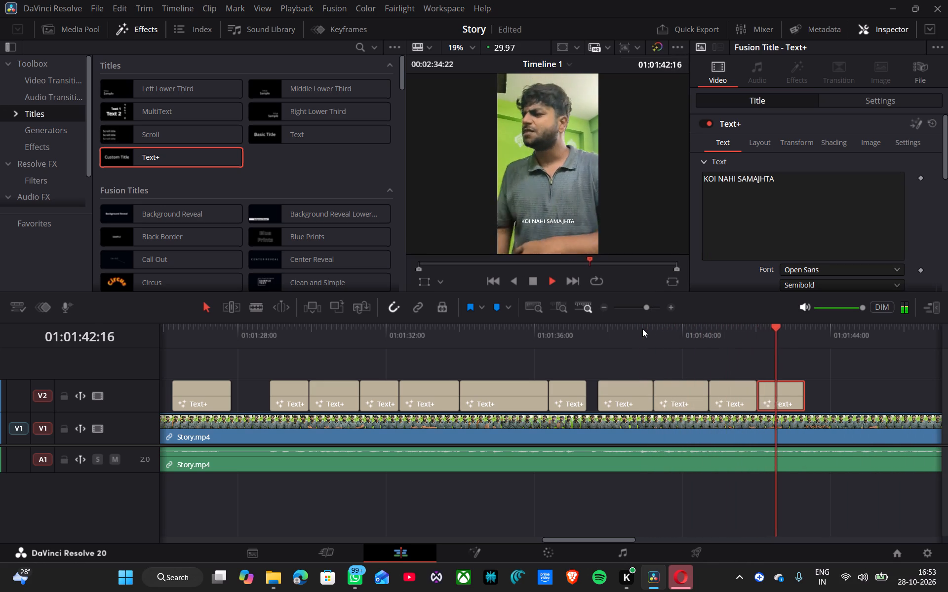
pyautogui.press('space')
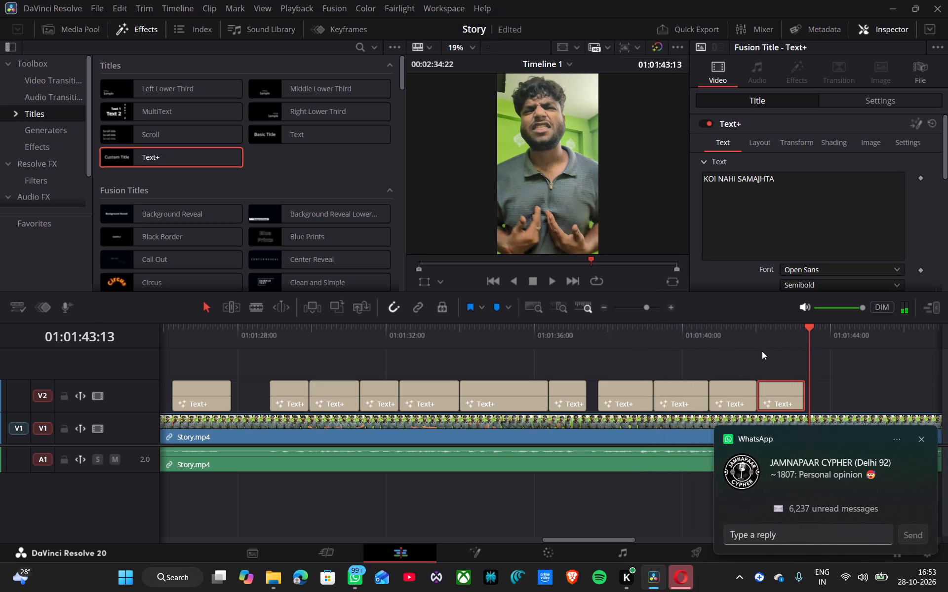
pyautogui.click(754, 333)
pyautogui.press('space')
pyautogui.press('space')
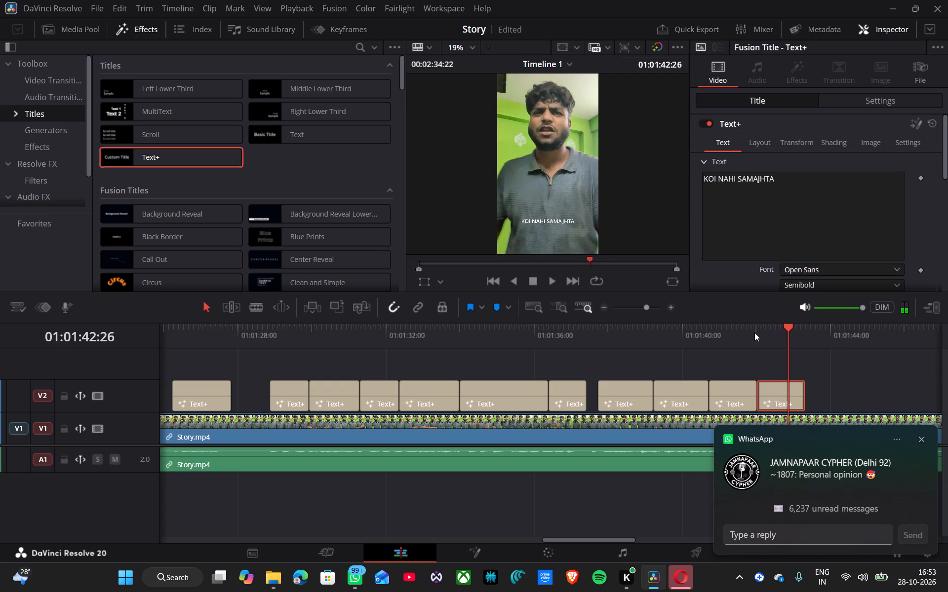
pyautogui.press('space')
pyautogui.press('space')
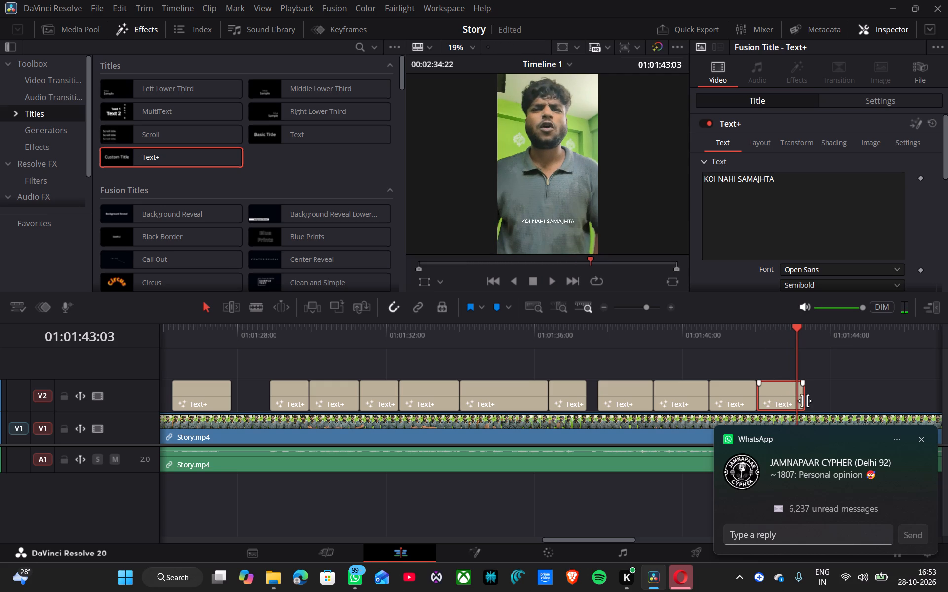
pyautogui.moveTo(805, 401); pyautogui.dragTo(793, 401)
# Duplicate the "KOI NAHI SAMAJHTA" caption to start at 01:01:43:03 and set the copy's text to "AUR KEHTE MUJHKO NASAMAJH".
pyautogui.click(779, 394)
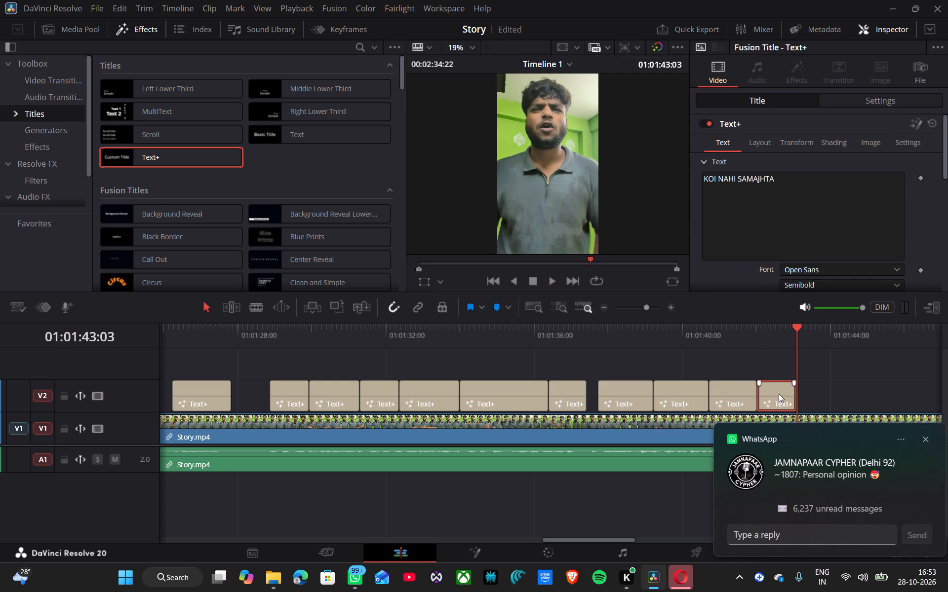
pyautogui.moveTo(779, 394); pyautogui.dragTo(793, 389)
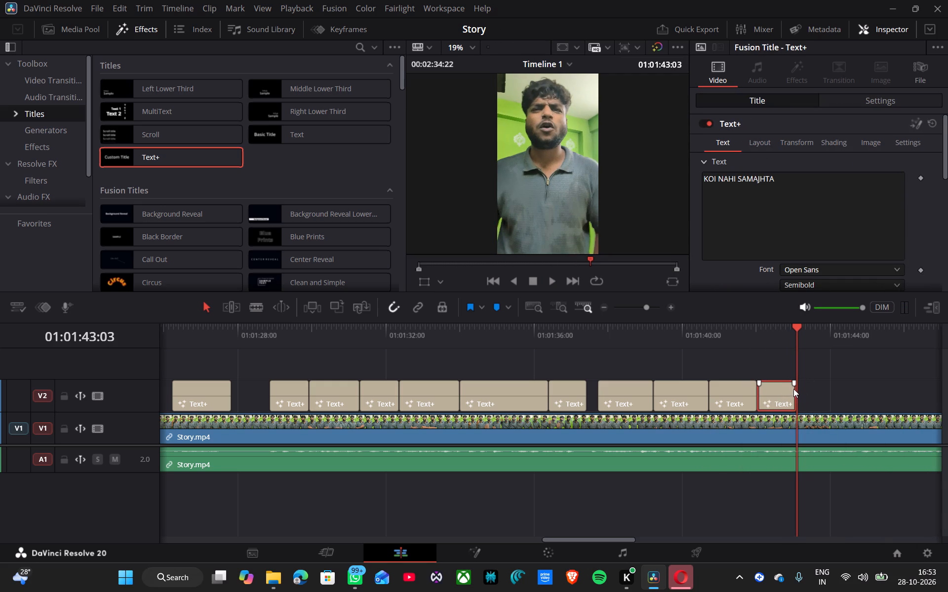
pyautogui.moveTo(793, 389); pyautogui.dragTo(786, 392)
pyautogui.keyDown('alt'); pyautogui.moveTo(778, 392); pyautogui.dragTo(784, 390); pyautogui.keyUp('alt')
pyautogui.keyDown('alt'); pyautogui.moveTo(784, 390); pyautogui.dragTo(818, 398); pyautogui.keyUp('alt')
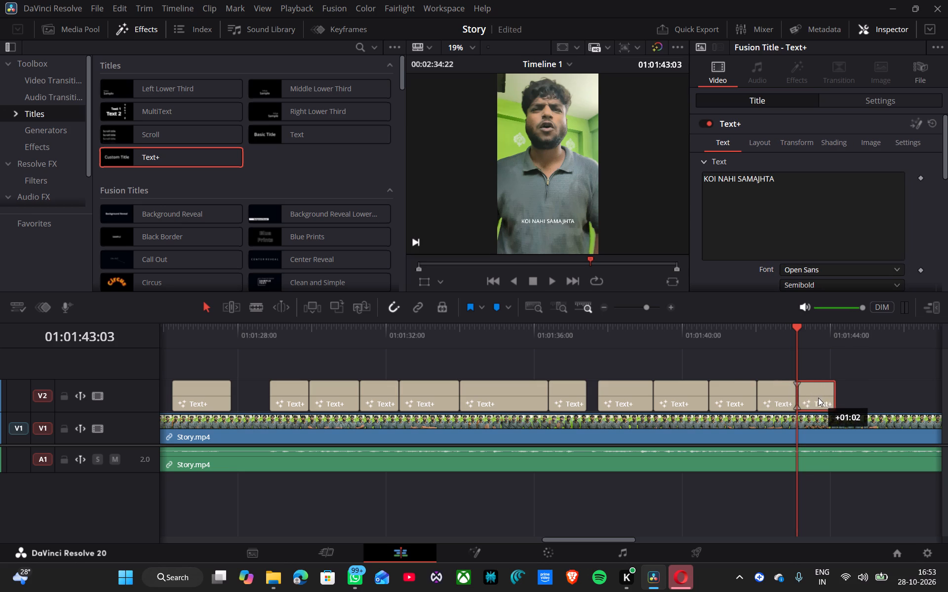
pyautogui.keyDown('alt'); pyautogui.moveTo(818, 398); pyautogui.dragTo(818, 401); pyautogui.keyUp('alt')
pyautogui.tripleClick(820, 210)
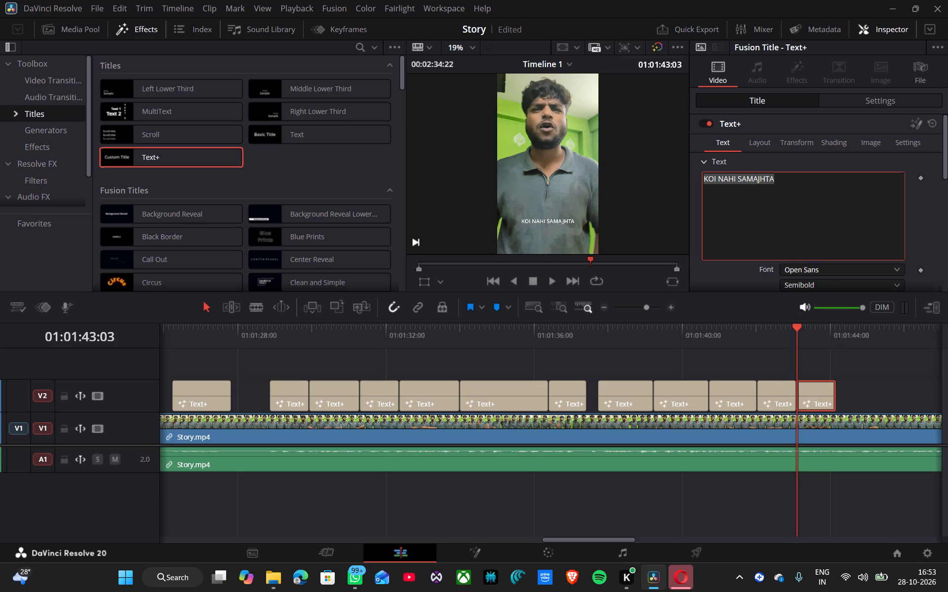
pyautogui.write('AUR KEHTE MUJHKO NASAMAJH')
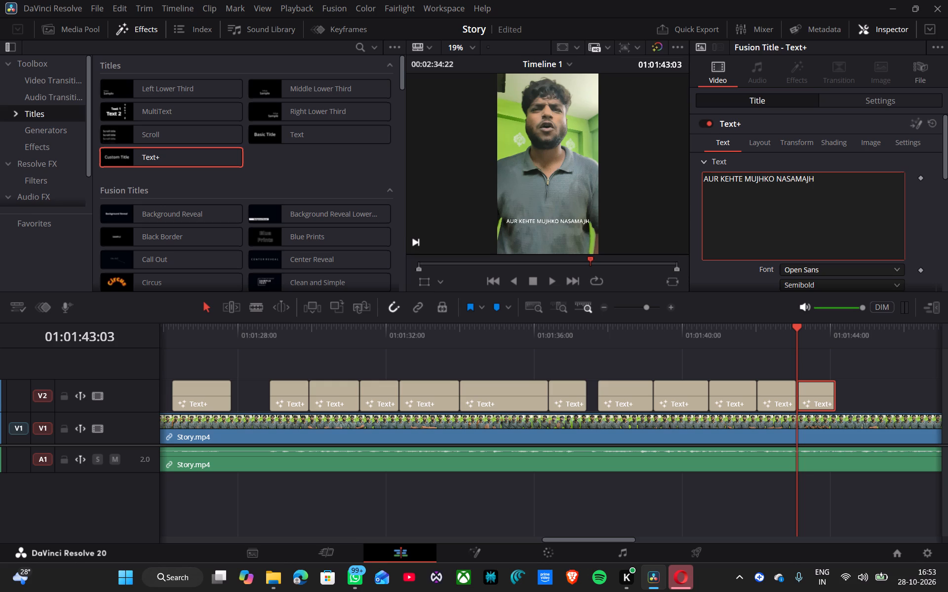
# Play the speech through the "AUR KEHTE MUJHKO NASAMAJH" line and extend its caption's end to 01:01:44:20.
pyautogui.click(696, 330)
pyautogui.press('space')
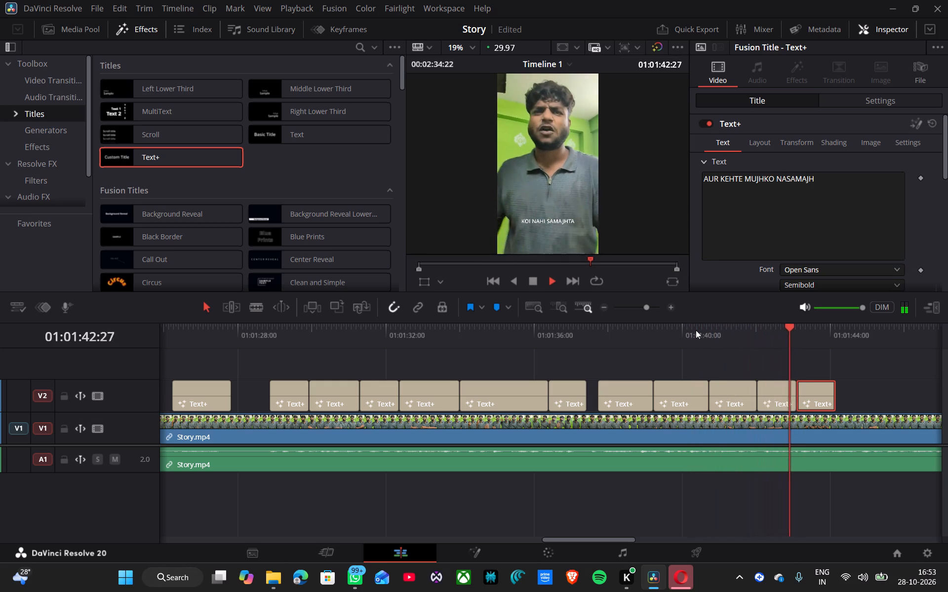
pyautogui.press('space')
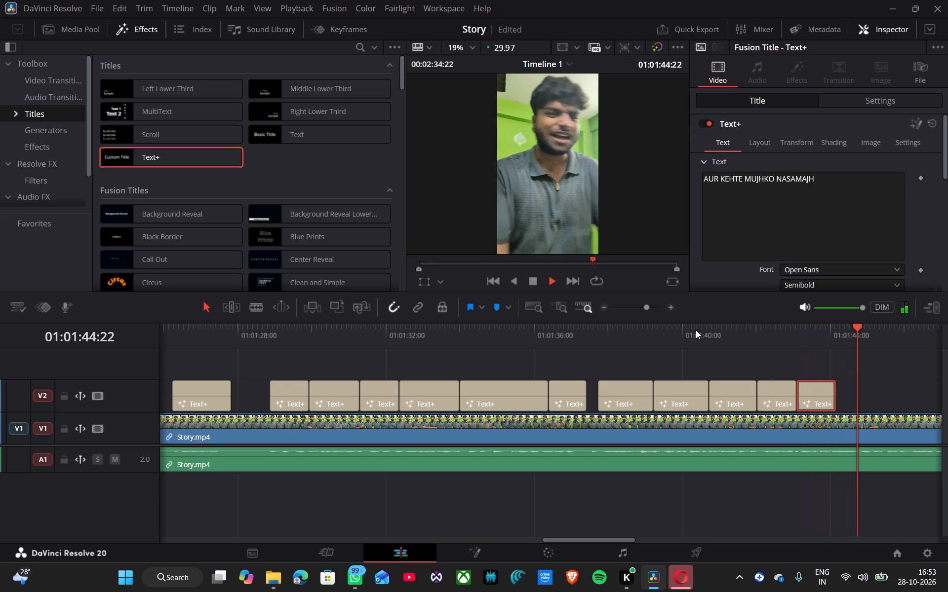
pyautogui.press('Left')
pyautogui.press('Left')
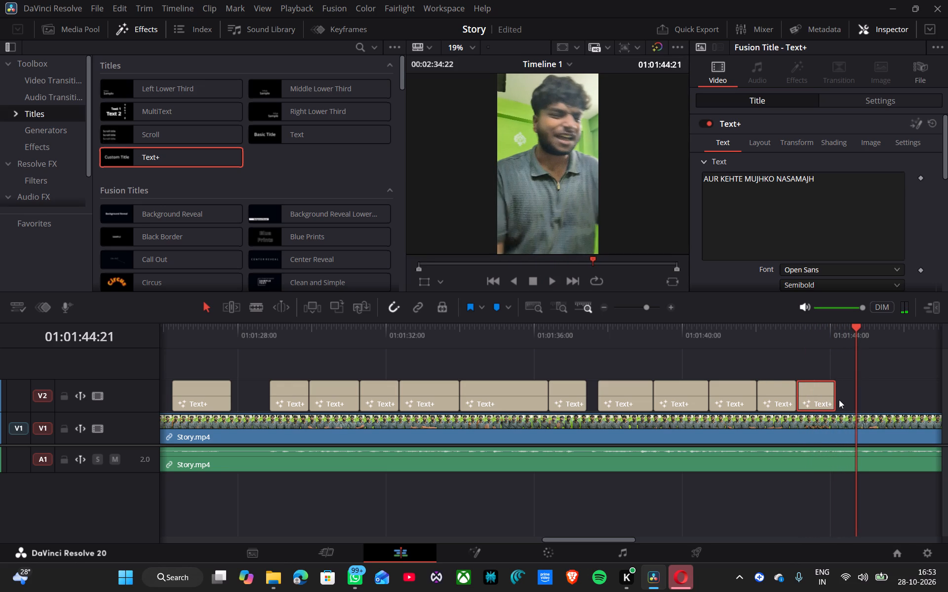
pyautogui.press('Left')
pyautogui.moveTo(833, 397); pyautogui.dragTo(847, 390)
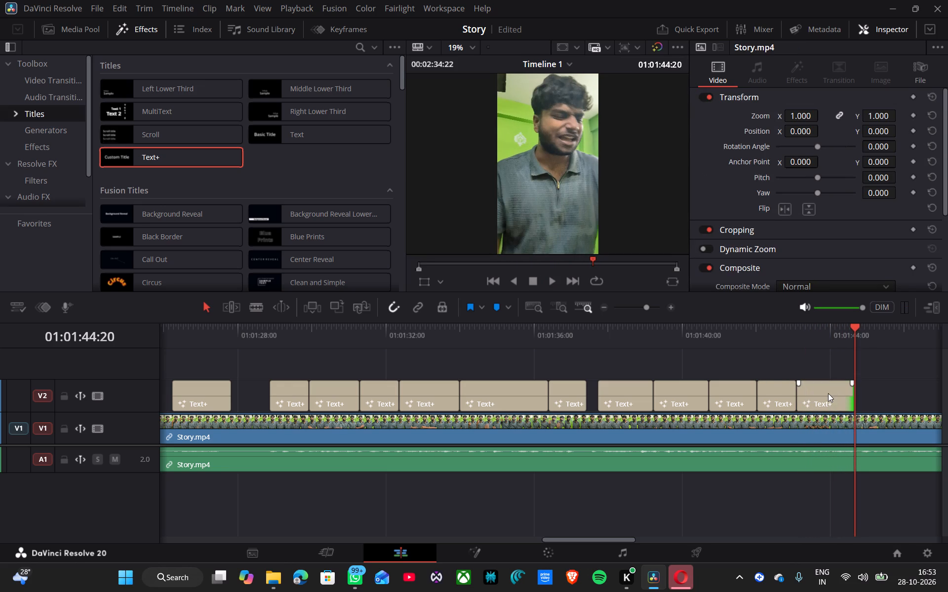
# Duplicate the "AUR KEHTE MUJHKO NASAMAJH" caption to start at 01:01:44:23, leaving a three-frame gap, and select the copy's text for replacement.
pyautogui.press('Right')
pyautogui.press('Right')
pyautogui.press('Right')
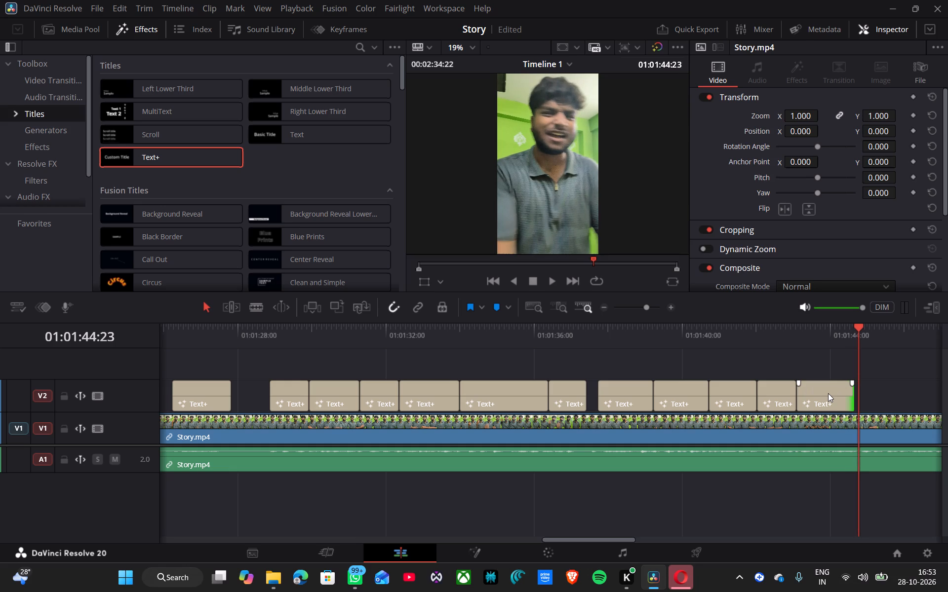
pyautogui.doubleClick(828, 393)
pyautogui.keyDown('alt'); pyautogui.moveTo(828, 393); pyautogui.dragTo(871, 393); pyautogui.keyUp('alt')
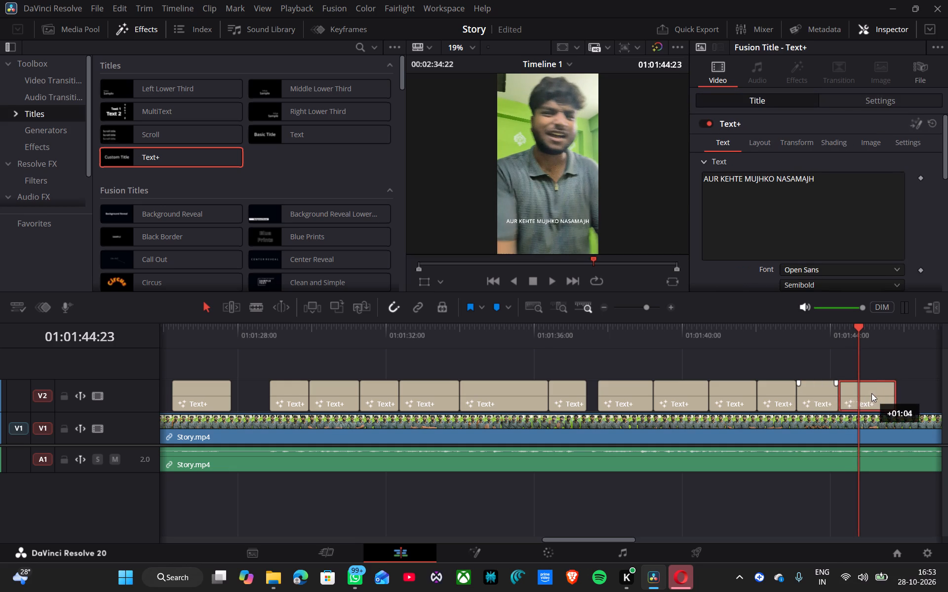
pyautogui.keyDown('alt'); pyautogui.moveTo(871, 393); pyautogui.dragTo(886, 393); pyautogui.keyUp('alt')
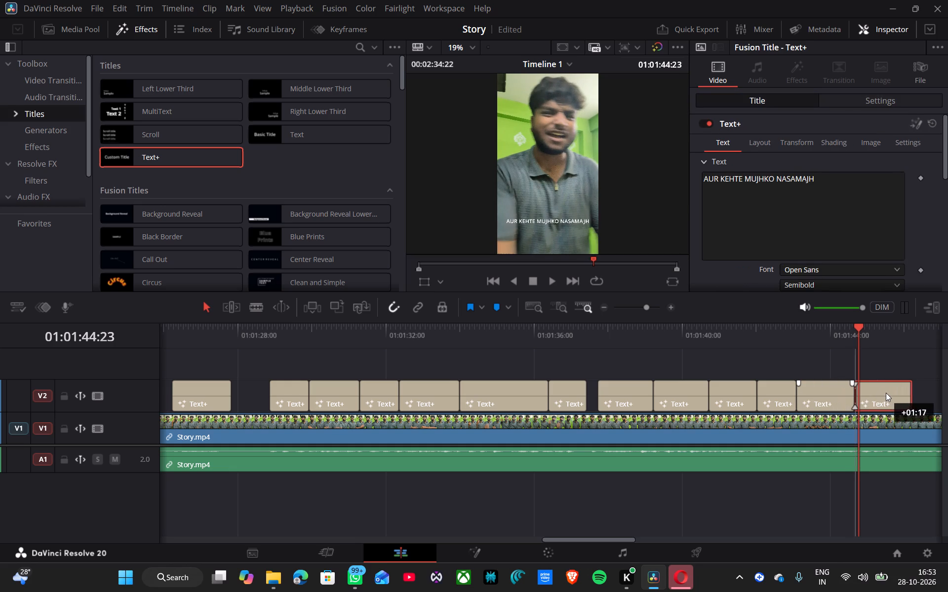
pyautogui.keyDown('alt'); pyautogui.moveTo(886, 393); pyautogui.dragTo(890, 393); pyautogui.keyUp('alt')
pyautogui.tripleClick(875, 199)
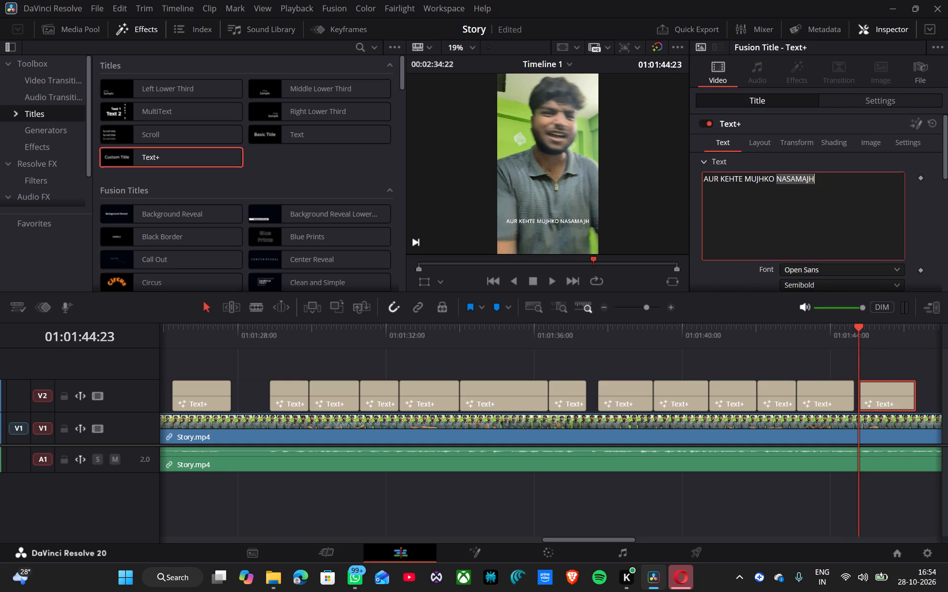
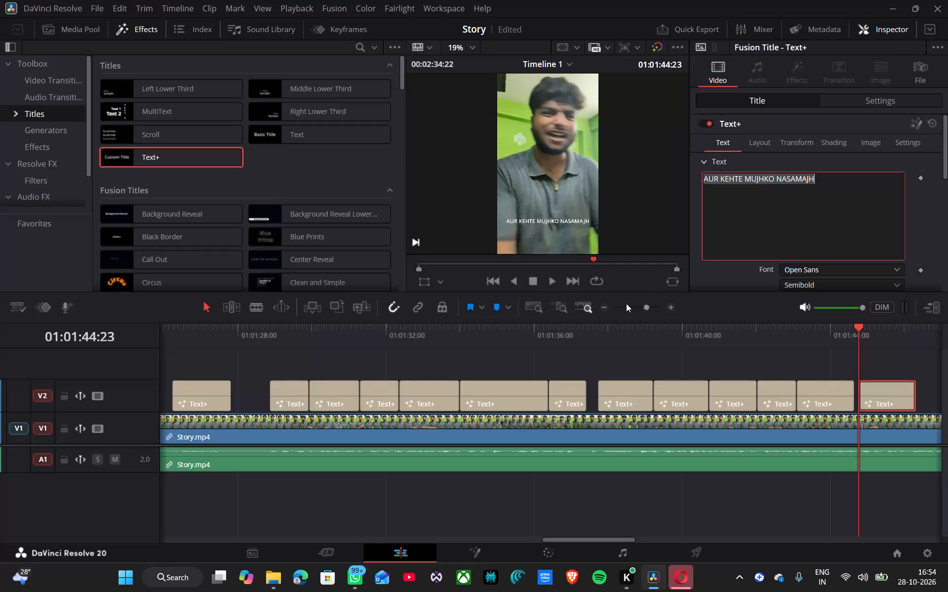
# Play the speech from 01:01:44:23 and replace the selected caption copy's text with "GHAR AANE KA BHI JEE NAHI KARTA".
pyautogui.click(580, 341)
pyautogui.press('space')
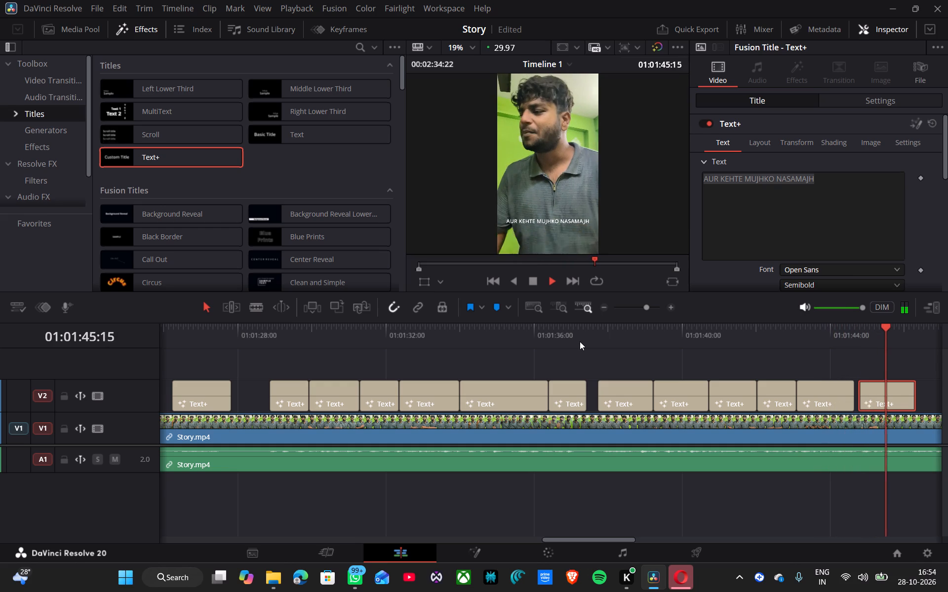
pyautogui.press('space')
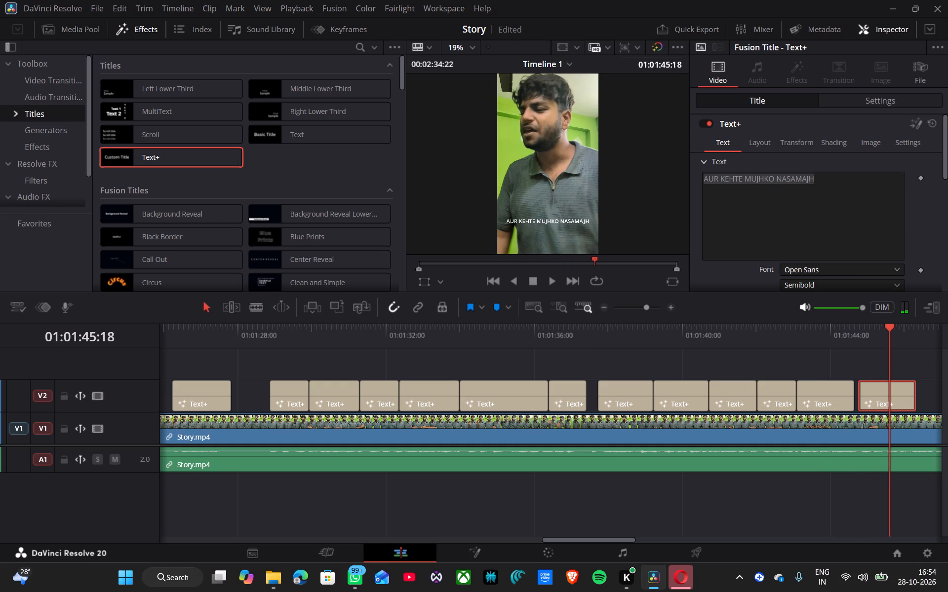
pyautogui.press('g')
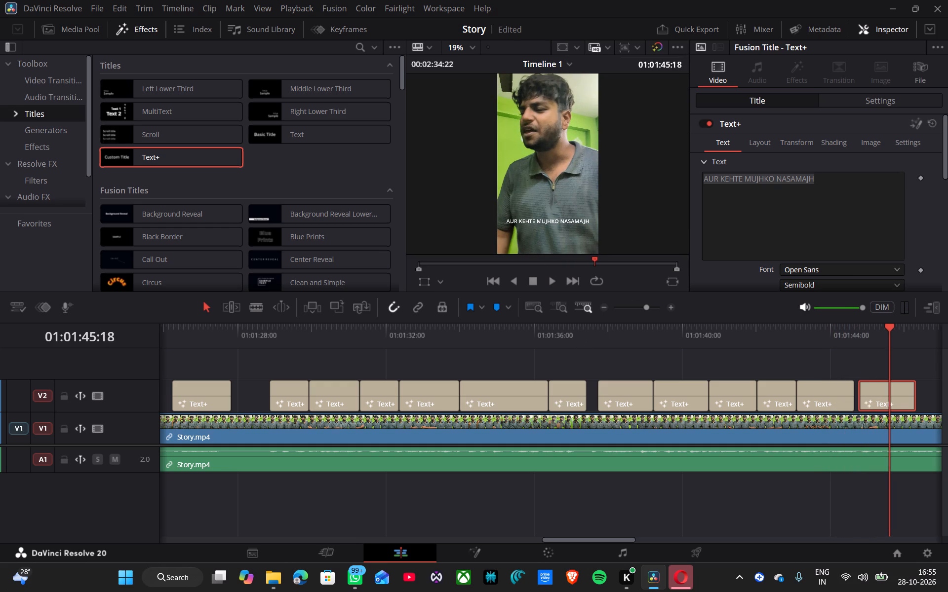
pyautogui.click(826, 210)
pyautogui.tripleClick(826, 210)
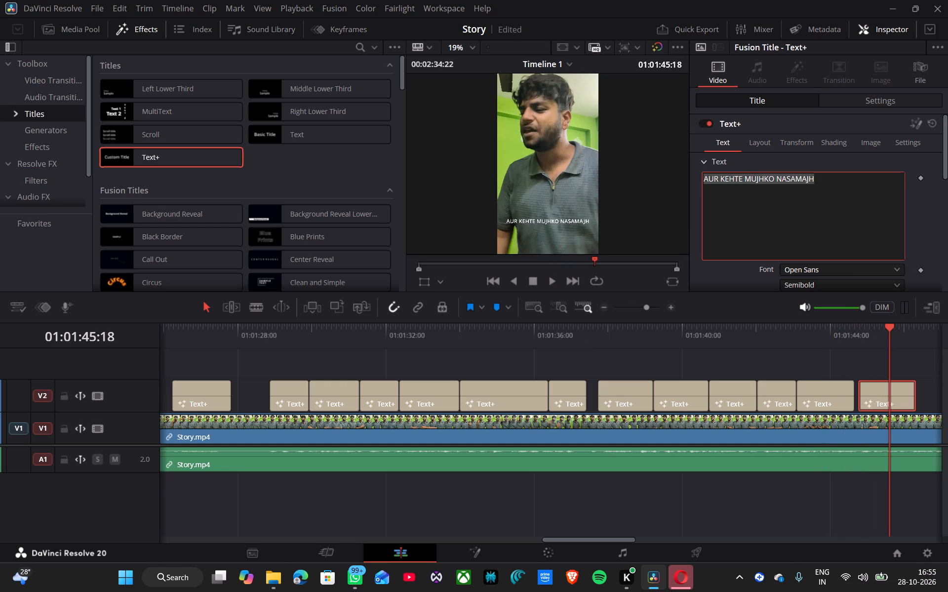
pyautogui.write('GHAR AANE KA BHI JEE NAHI KARTA')
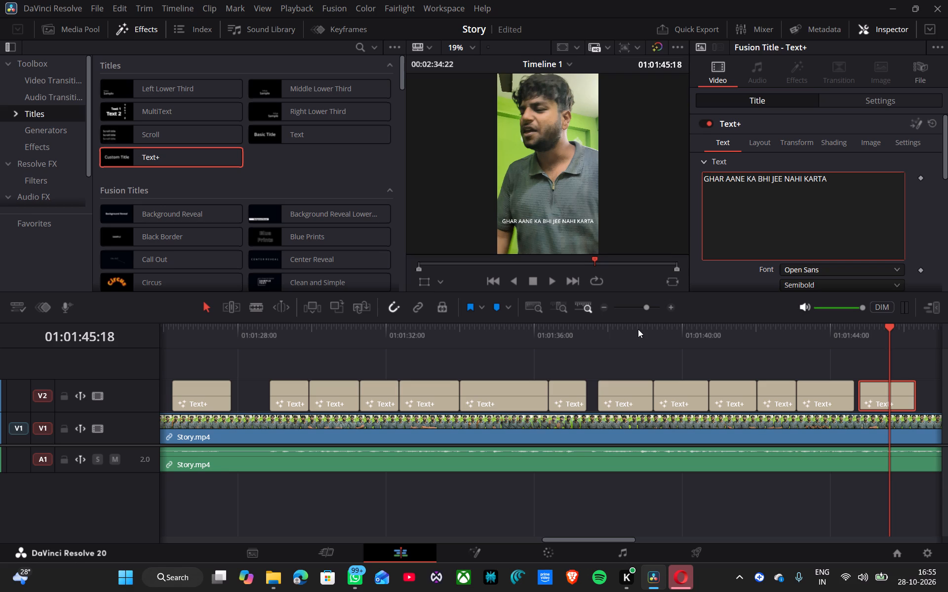
# Play the speech through the "GHAR AANE KA BHI JEE NAHI KARTA" line and extend its caption's end to 01:01:47:05.
pyautogui.click(635, 331)
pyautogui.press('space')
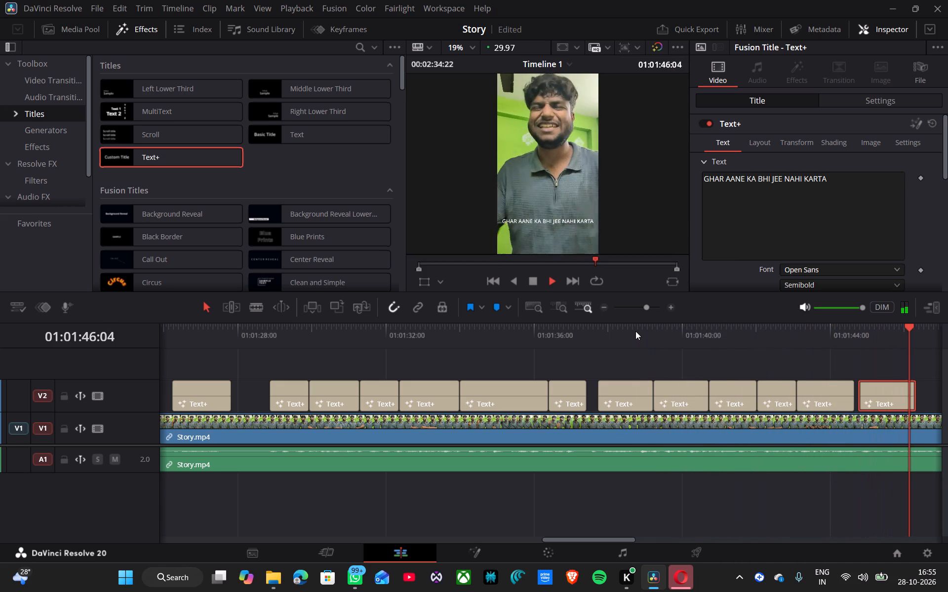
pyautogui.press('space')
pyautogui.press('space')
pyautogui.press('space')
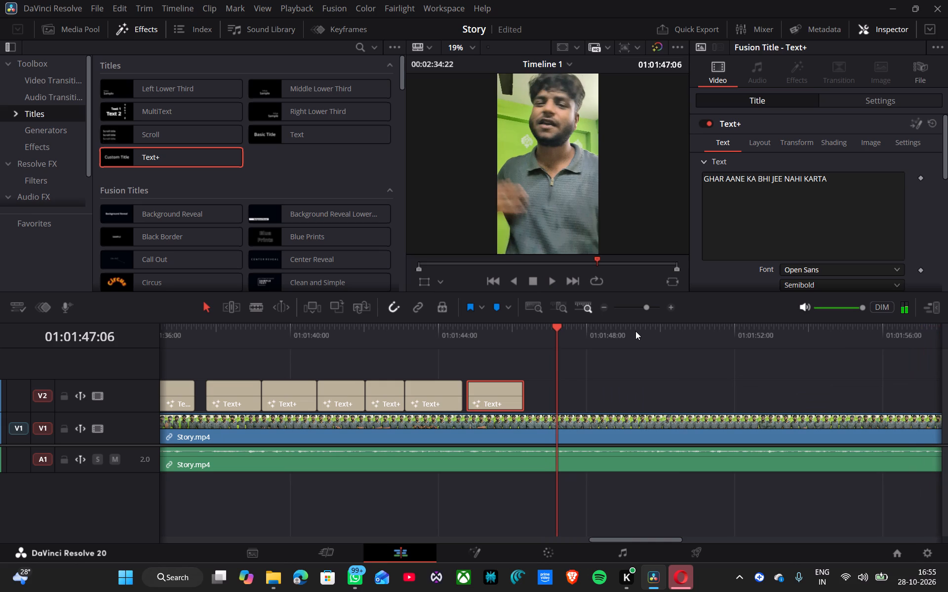
pyautogui.press('Left')
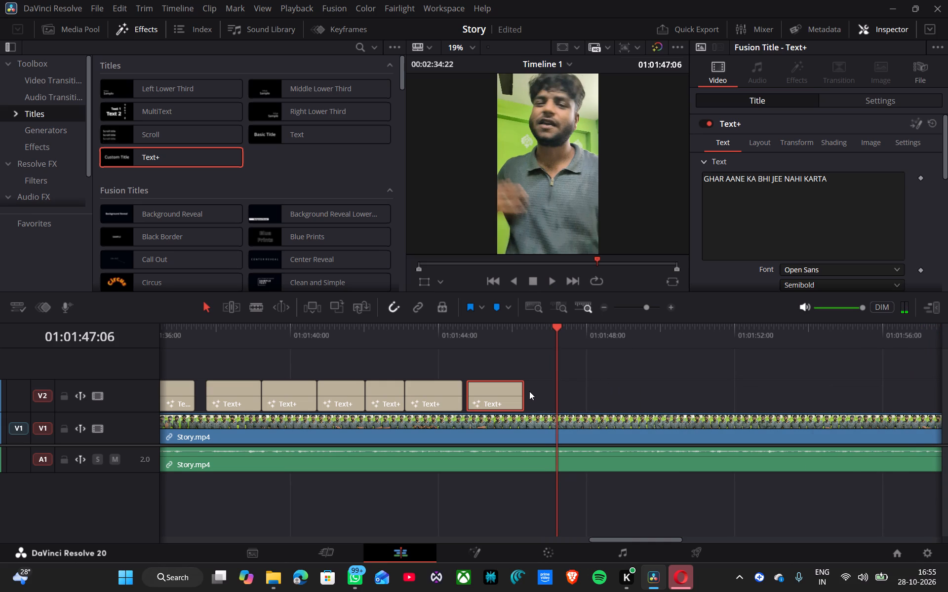
pyautogui.moveTo(523, 393); pyautogui.dragTo(551, 393)
# Duplicate the "GHAR AANE KA BHI JEE NAHI KARTA" caption to start at 01:01:47:05 and set the copy's text to "PAR WOH AAYA GHAR".
pyautogui.click(532, 393)
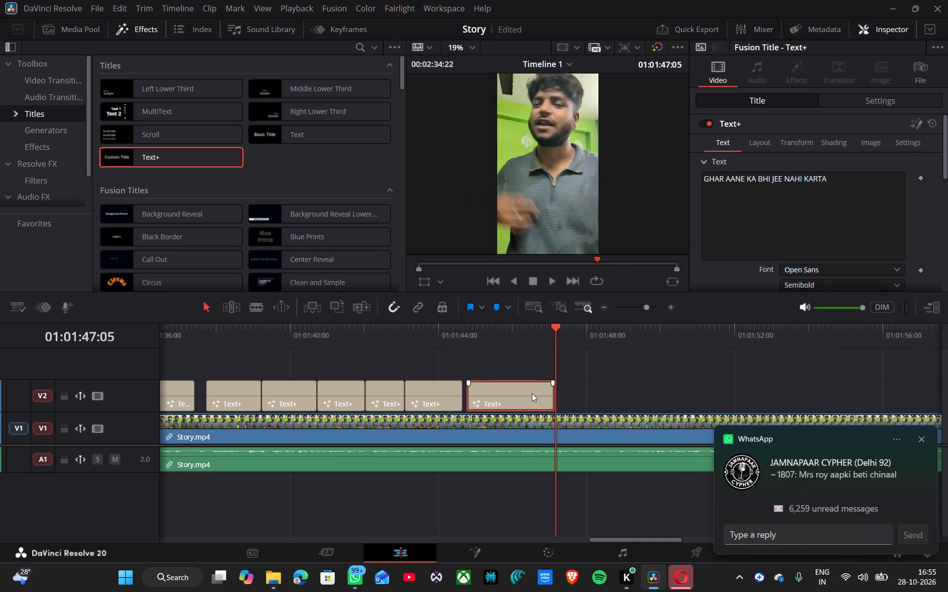
pyautogui.keyDown('alt'); pyautogui.moveTo(532, 393); pyautogui.dragTo(615, 399); pyautogui.keyUp('alt')
pyautogui.tripleClick(822, 230)
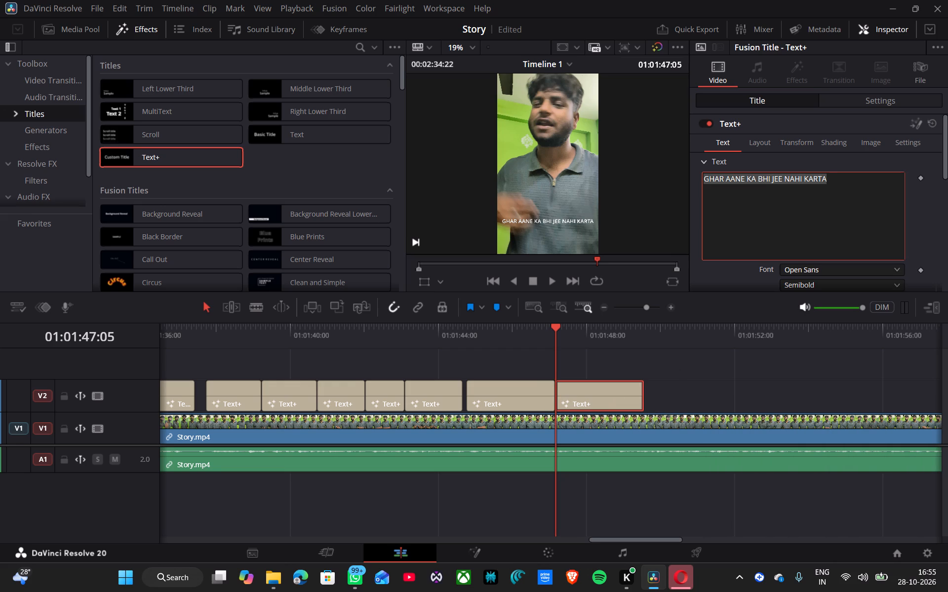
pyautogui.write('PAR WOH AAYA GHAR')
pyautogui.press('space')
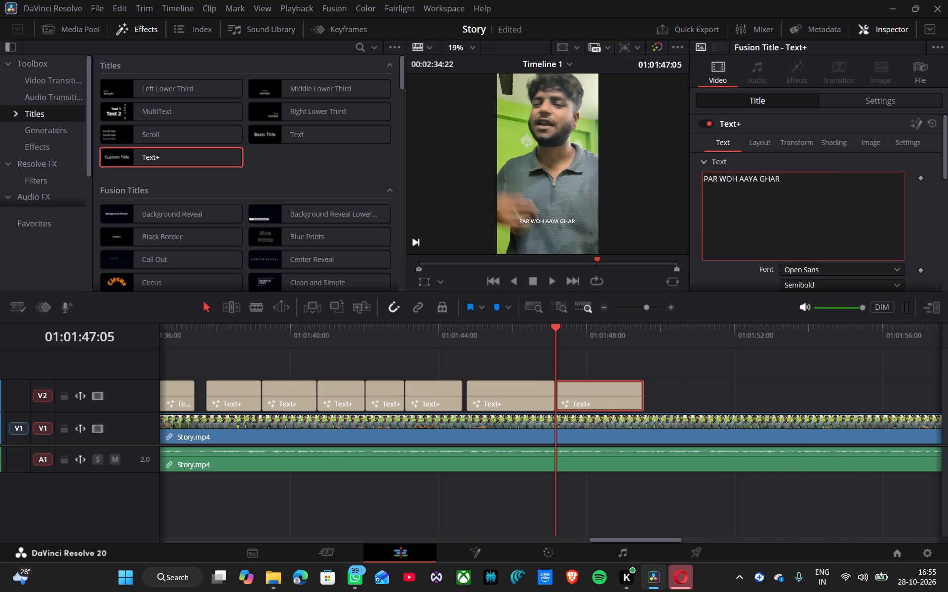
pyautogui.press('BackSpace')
# Play the speech from 01:01:47:05 to find where the "PAR WOH AAYA GHAR" line ends.
pyautogui.click(495, 323)
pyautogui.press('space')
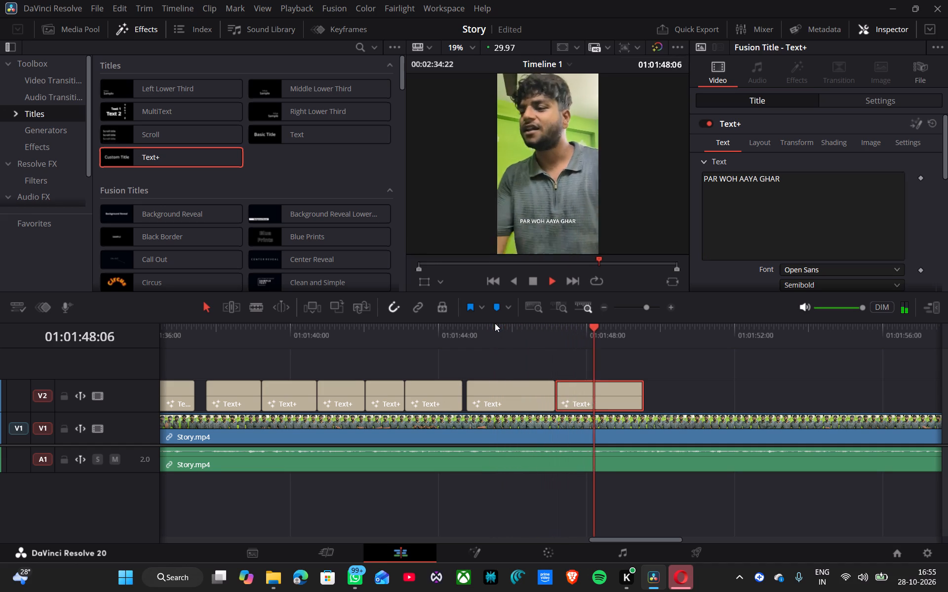
# Stop playback at the end of the spoken line and trim the "PAR WOH AAYA GHAR" caption's end to 01:01:48:15.
pyautogui.press('space')
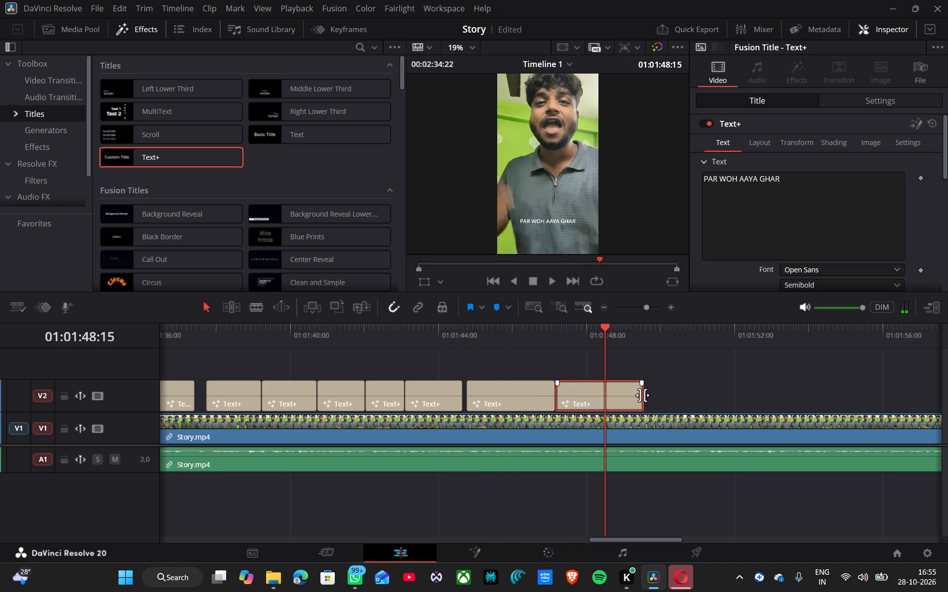
pyautogui.moveTo(642, 398); pyautogui.dragTo(606, 398)
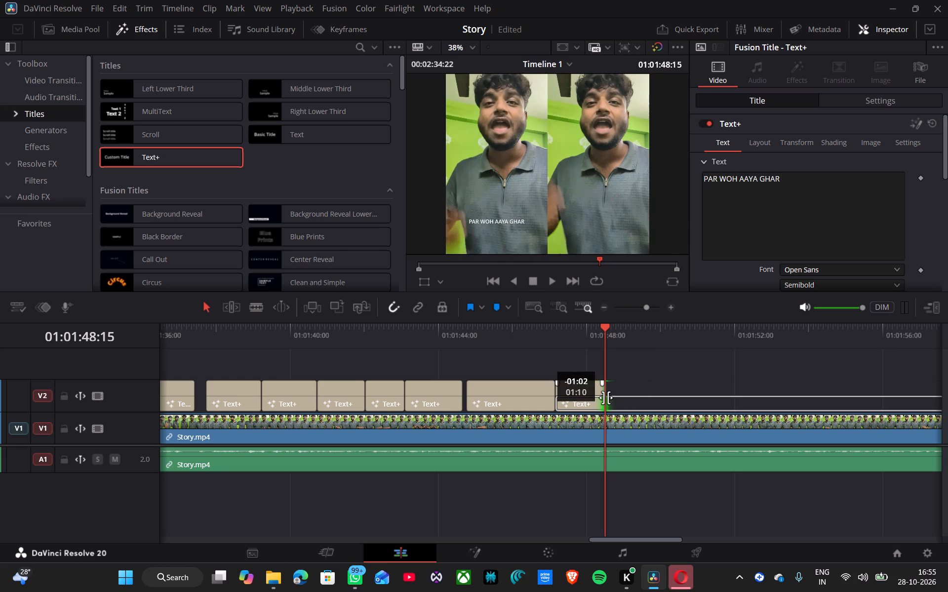
pyautogui.moveTo(606, 398); pyautogui.dragTo(606, 398)
# Duplicate the "PAR WOH AAYA GHAR" caption to start at 01:01:48:15 and set the copy's text to "KAR KE APNI SAASEIN BAND".
pyautogui.click(584, 396)
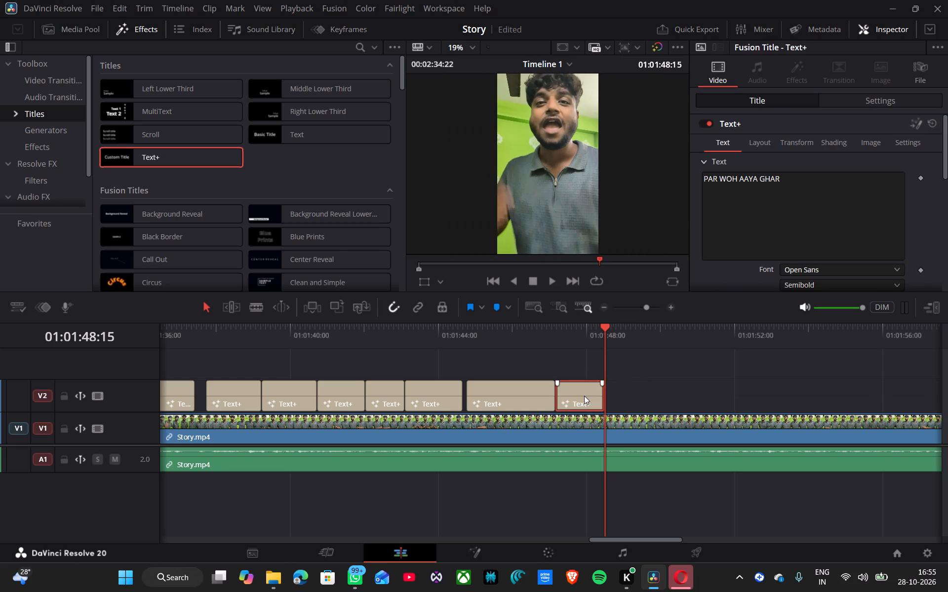
pyautogui.keyDown('alt'); pyautogui.moveTo(584, 396); pyautogui.dragTo(631, 395); pyautogui.keyUp('alt')
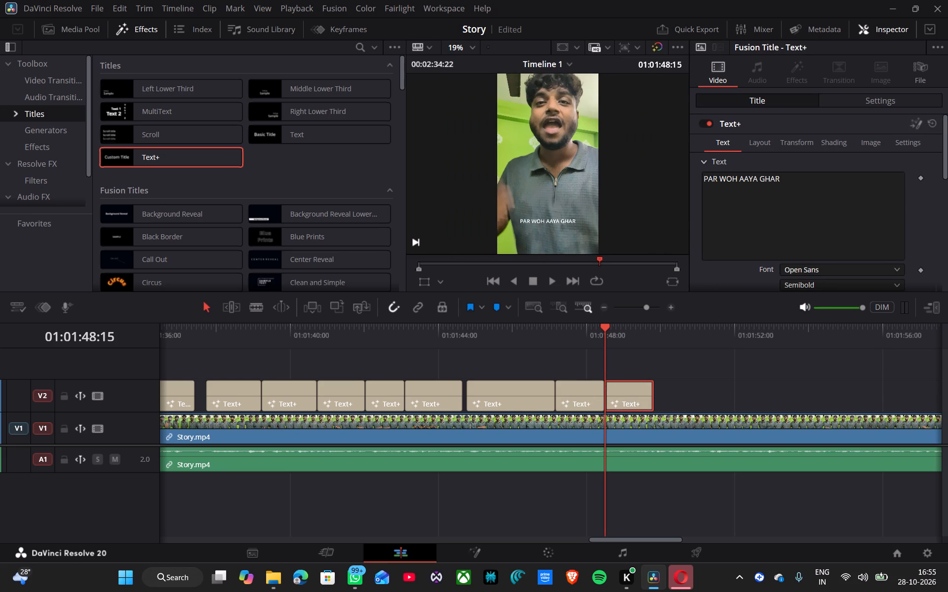
pyautogui.tripleClick(805, 221)
pyautogui.click(805, 221)
pyautogui.tripleClick(805, 221)
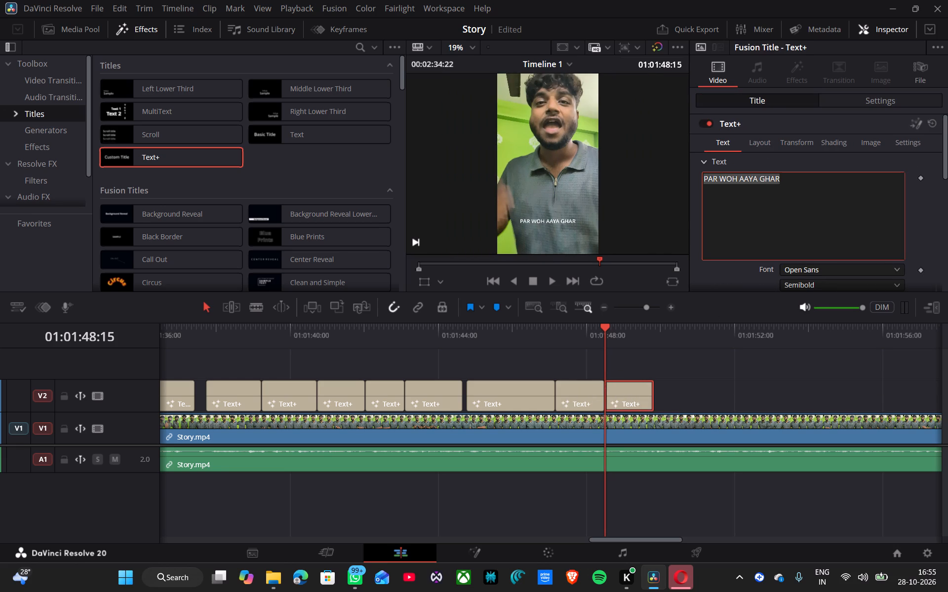
pyautogui.write('KAR KE APNI SAASEIN BAND')
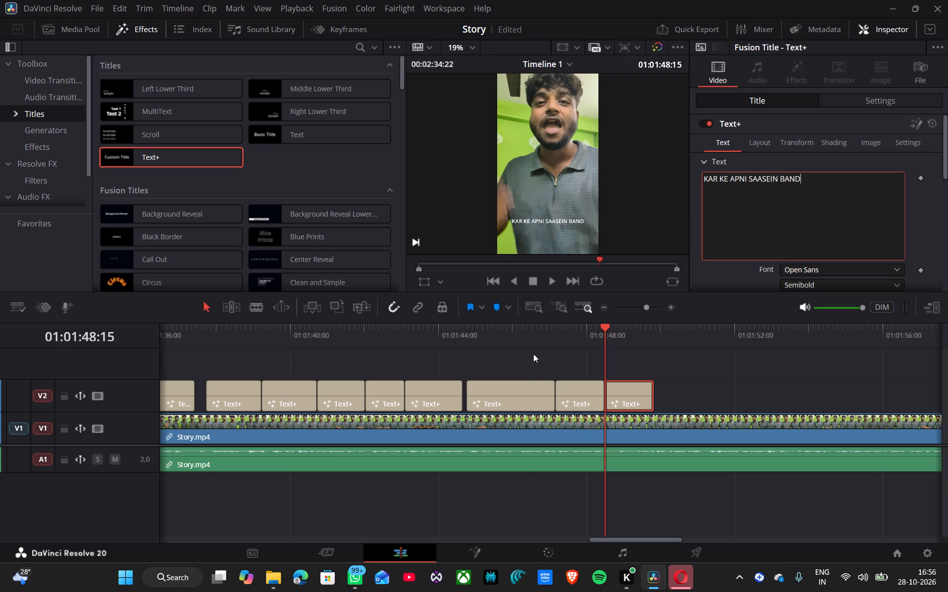
# Play the speech through the "KAR KE APNI SAASEIN BAND" line and extend its caption's end to 01:01:50:07.
pyautogui.click(530, 348)
pyautogui.press('space')
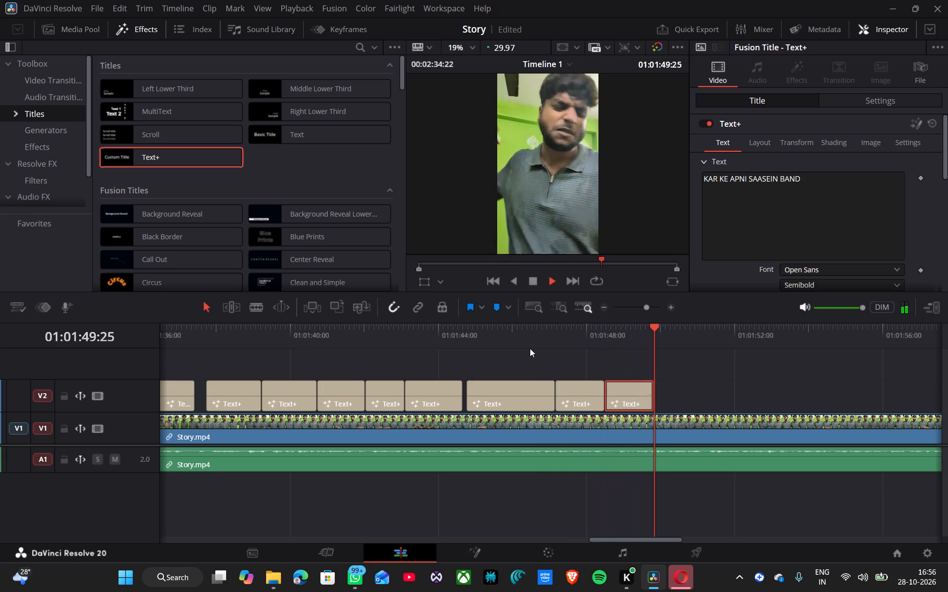
pyautogui.press('space')
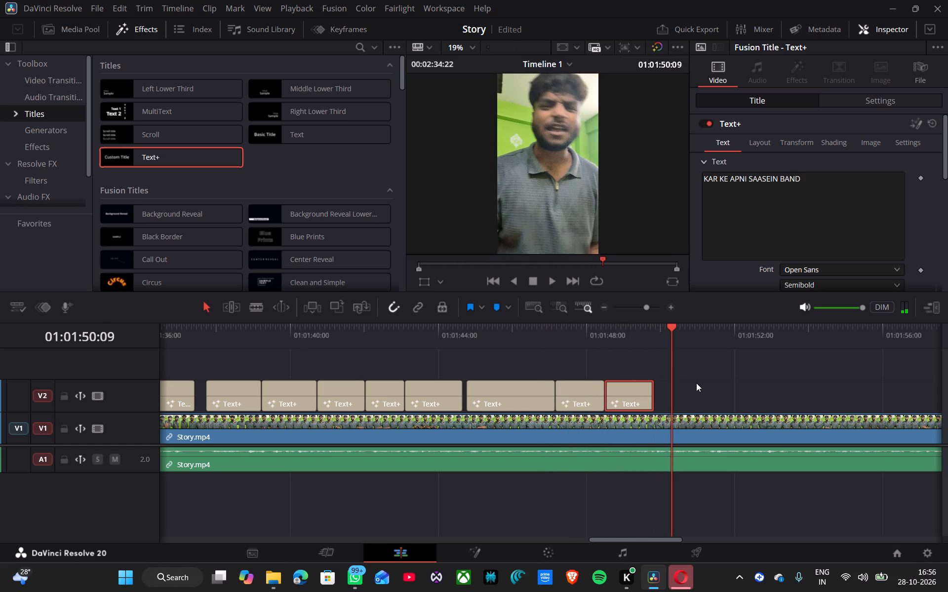
pyautogui.press('Left')
pyautogui.press('Left')
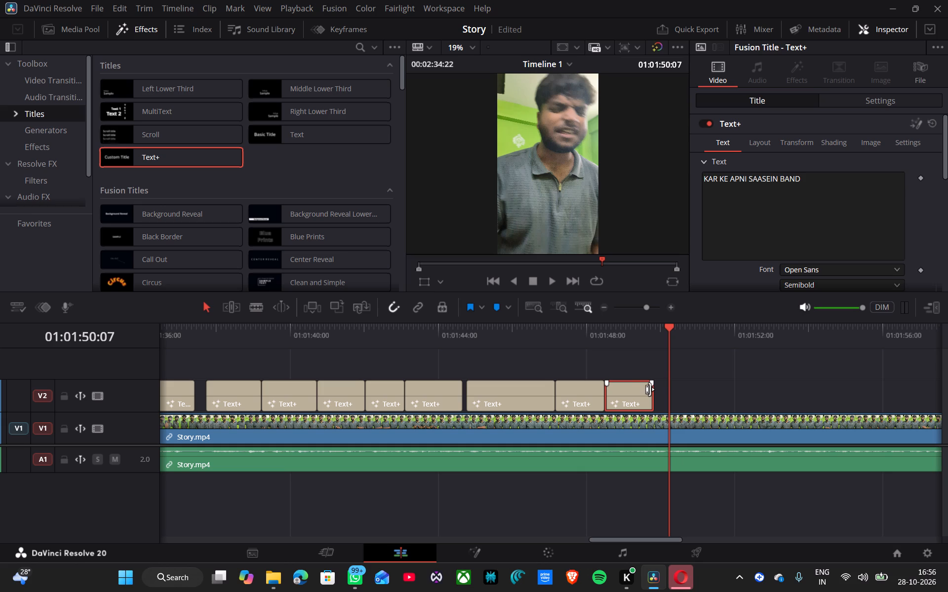
pyautogui.moveTo(650, 389); pyautogui.dragTo(675, 400, button='right')
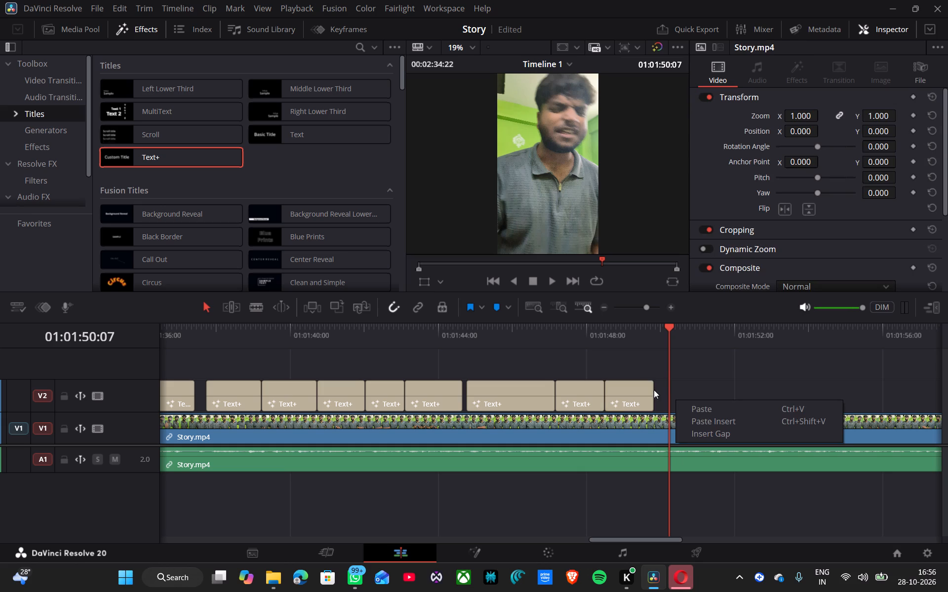
pyautogui.click(638, 397)
pyautogui.click(638, 397)
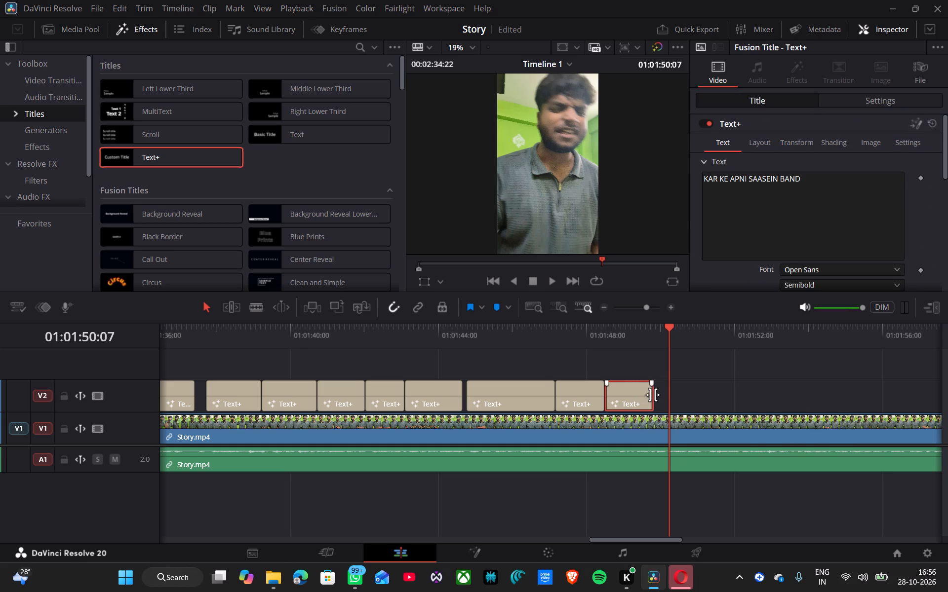
pyautogui.moveTo(653, 395); pyautogui.dragTo(664, 396)
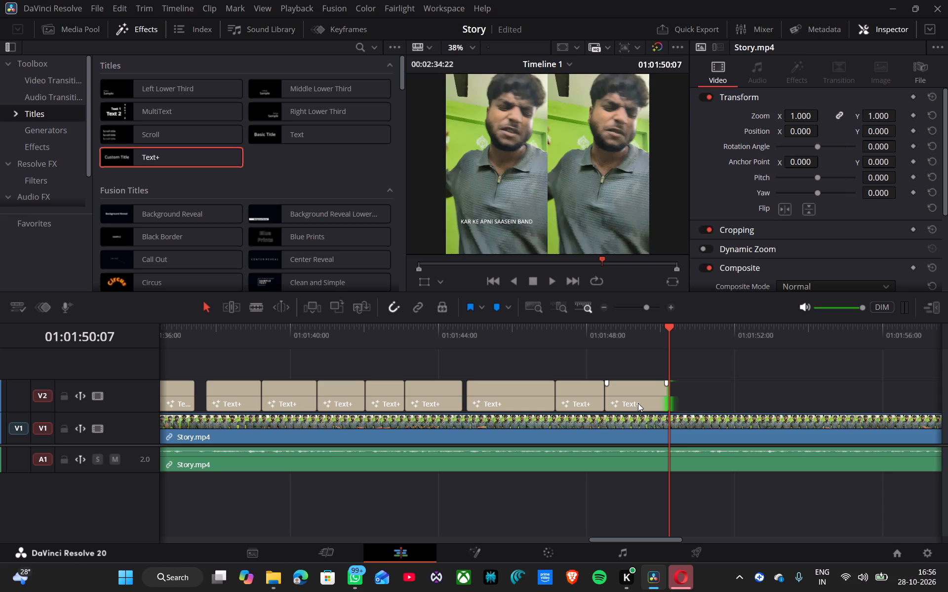
# Duplicate the "KAR KE APNI SAASEIN BAND" caption to start at 01:01:50:07 and set the copy's text to "INHI HAATON SE".
pyautogui.click(638, 407)
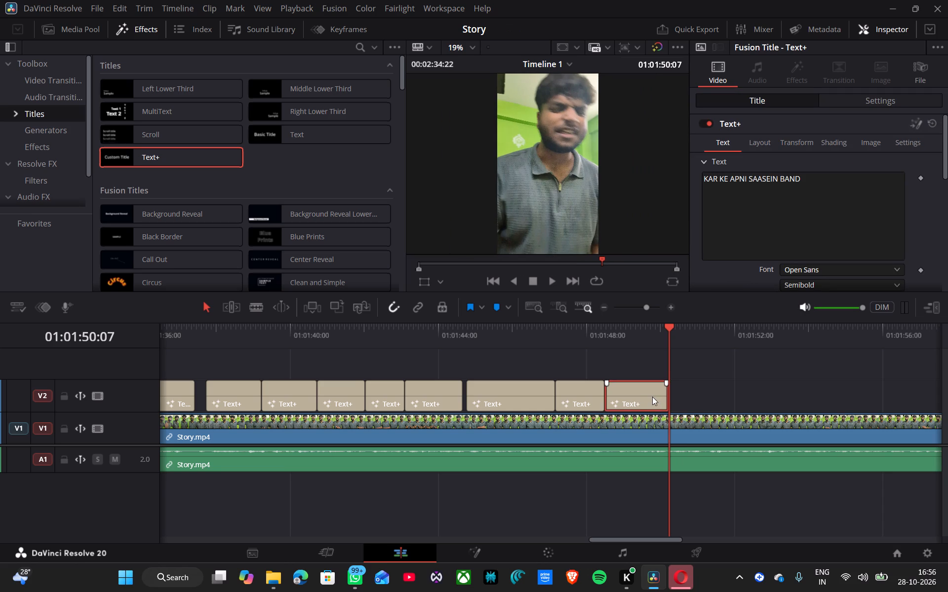
pyautogui.moveTo(652, 397); pyautogui.dragTo(660, 390)
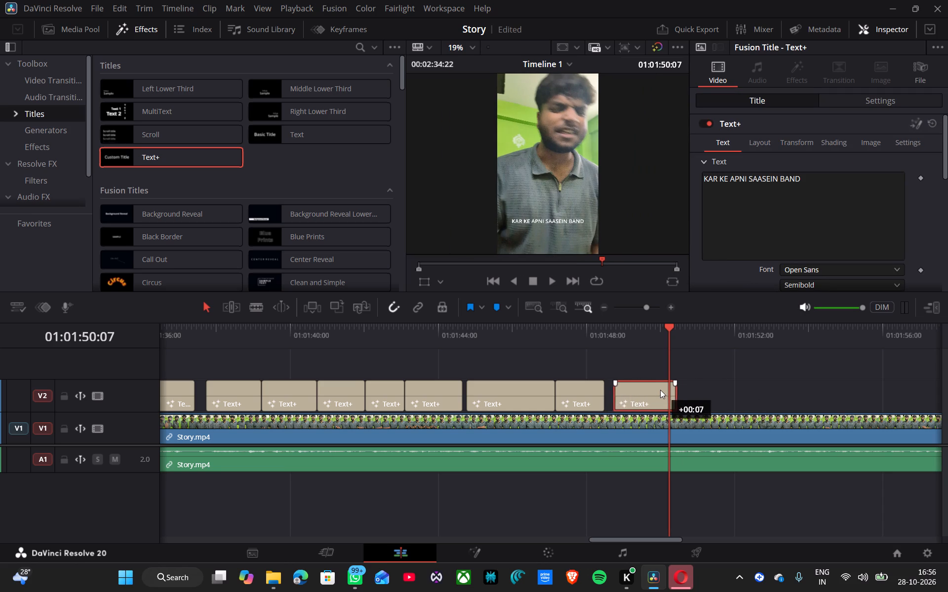
pyautogui.moveTo(660, 390); pyautogui.dragTo(648, 392)
pyautogui.keyDown('alt'); pyautogui.moveTo(629, 390); pyautogui.dragTo(692, 394); pyautogui.keyUp('alt')
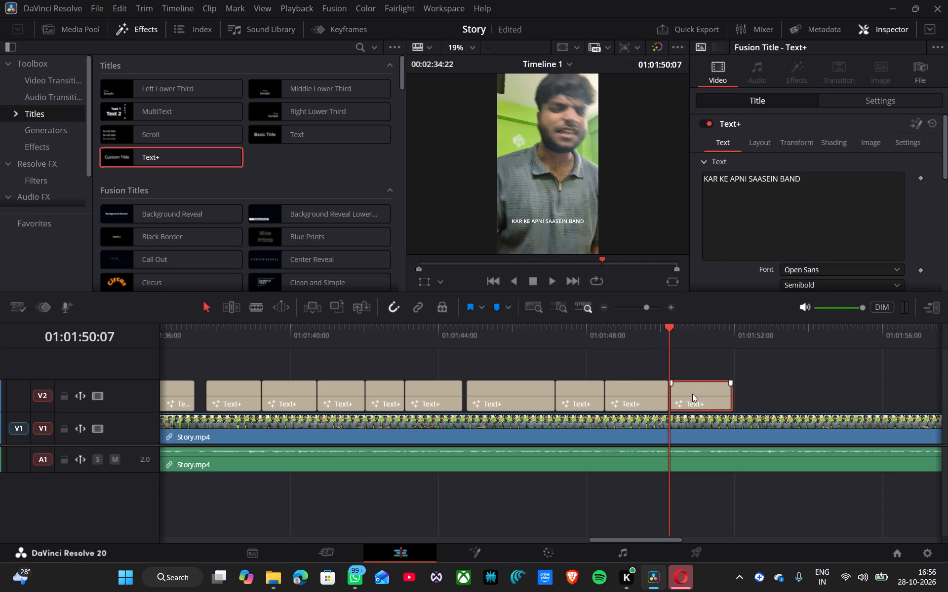
pyautogui.tripleClick(839, 232)
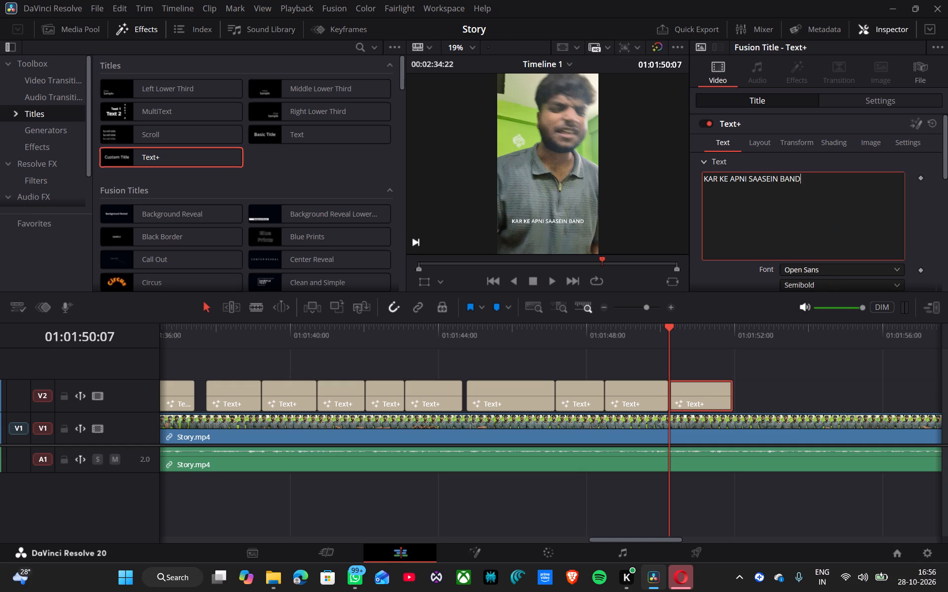
pyautogui.click(839, 232)
pyautogui.tripleClick(839, 232)
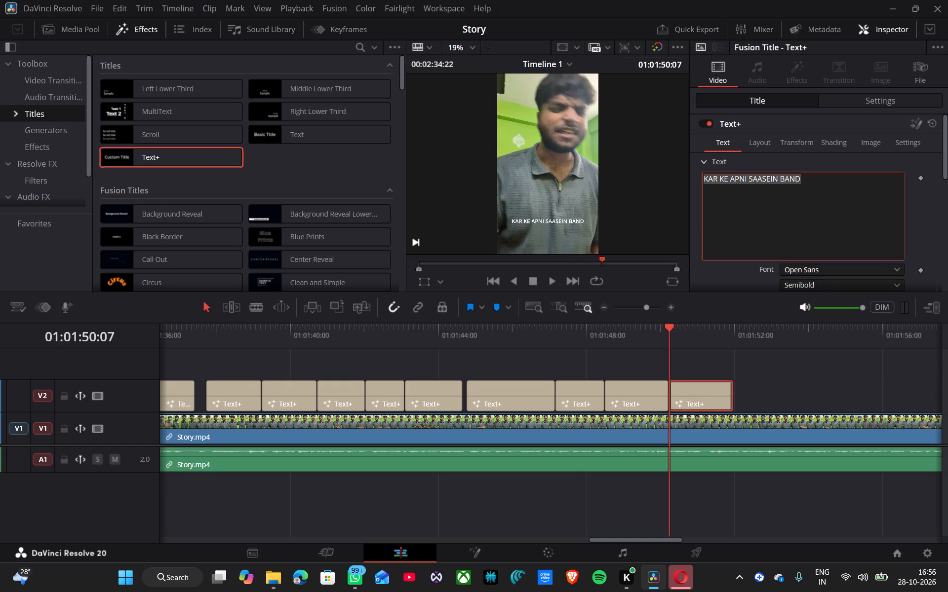
pyautogui.write('INHI HAATON')
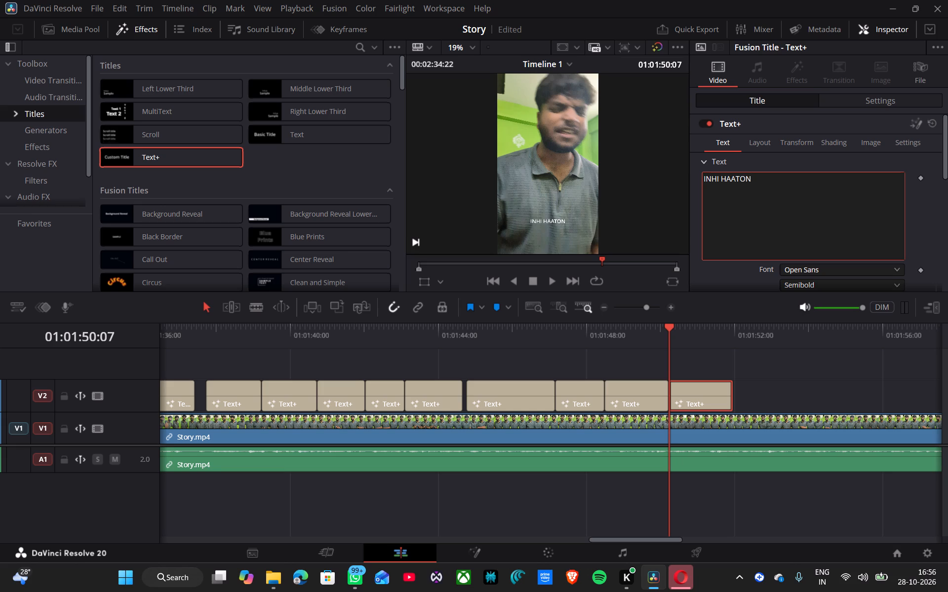
pyautogui.press('space')
pyautogui.write('SE')
pyautogui.press('space')
pyautogui.press('BackSpace')
# Play the line against its caption and correct the wording of the "INHI HAATON SE" caption to "ISS HI HAATON SE".
pyautogui.click(605, 325)
pyautogui.press('space')
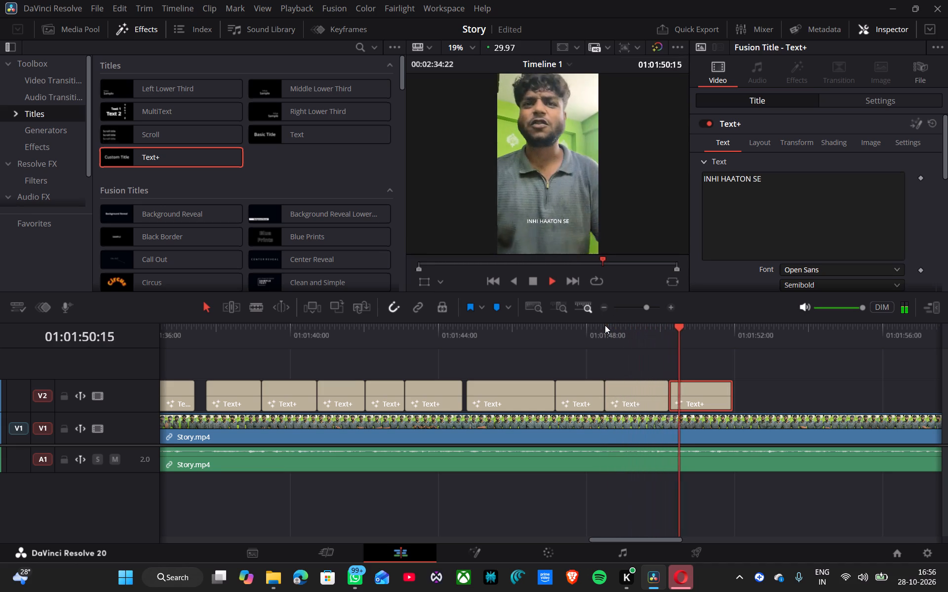
pyautogui.press('space')
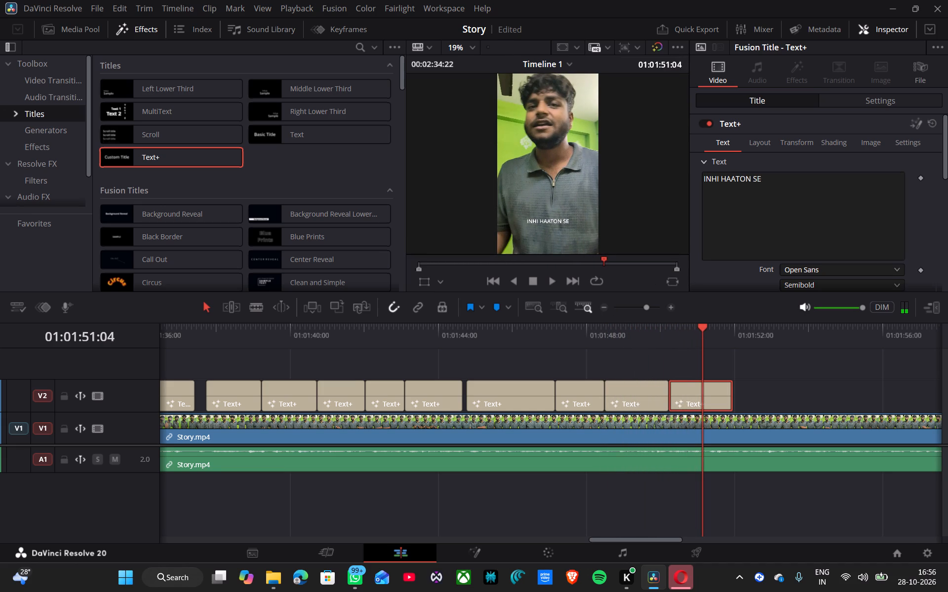
pyautogui.click(718, 189)
pyautogui.click(722, 174)
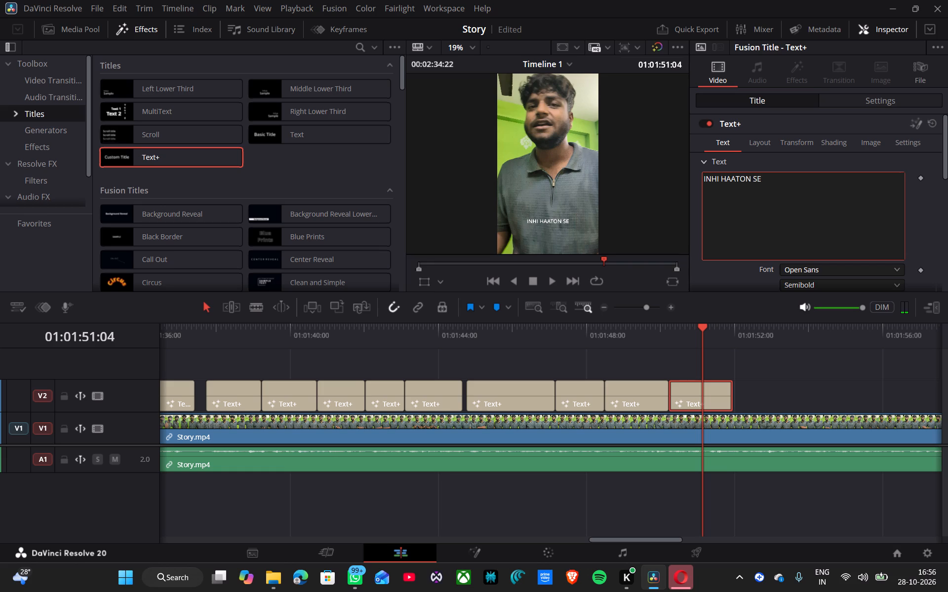
pyautogui.press('Left')
pyautogui.press('BackSpace')
pyautogui.press('BackSpace')
pyautogui.press('BackSpace')
pyautogui.write('SS HI')
# Replay the speech from 01:01:49:02 and trim the "ISS HI HAATON SE" caption's end to 01:01:51:03.
pyautogui.click(626, 328)
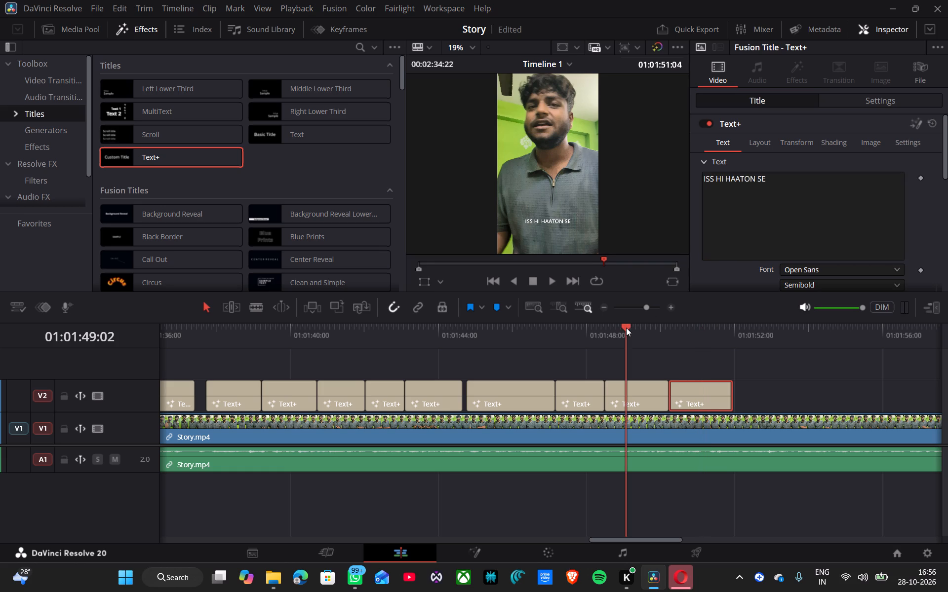
pyautogui.press('space')
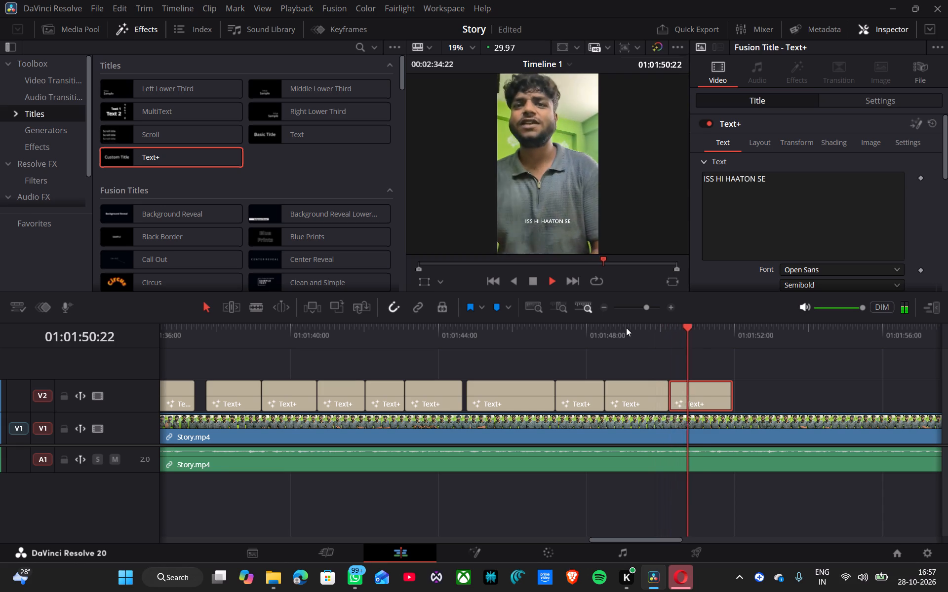
pyautogui.press('space')
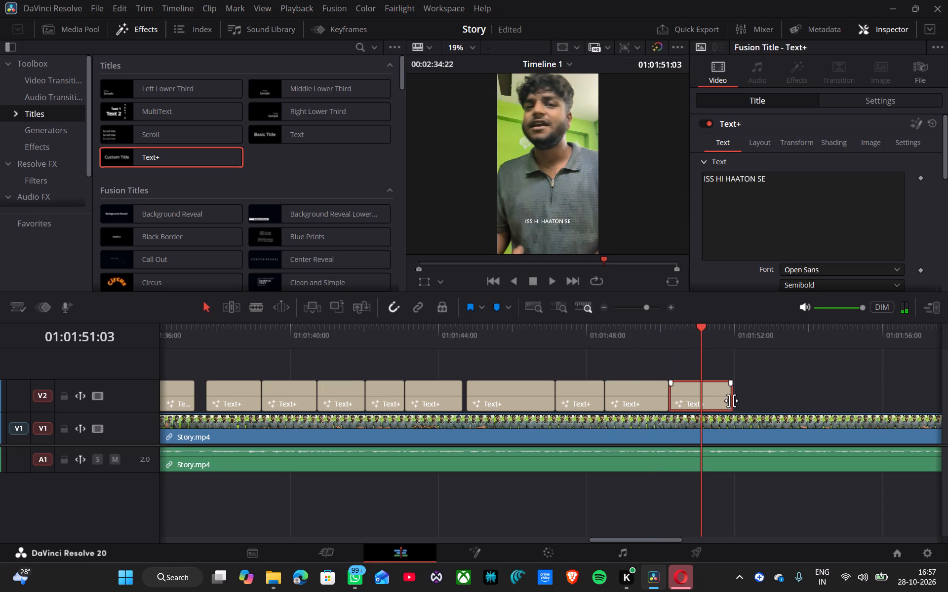
pyautogui.moveTo(730, 400); pyautogui.dragTo(703, 403)
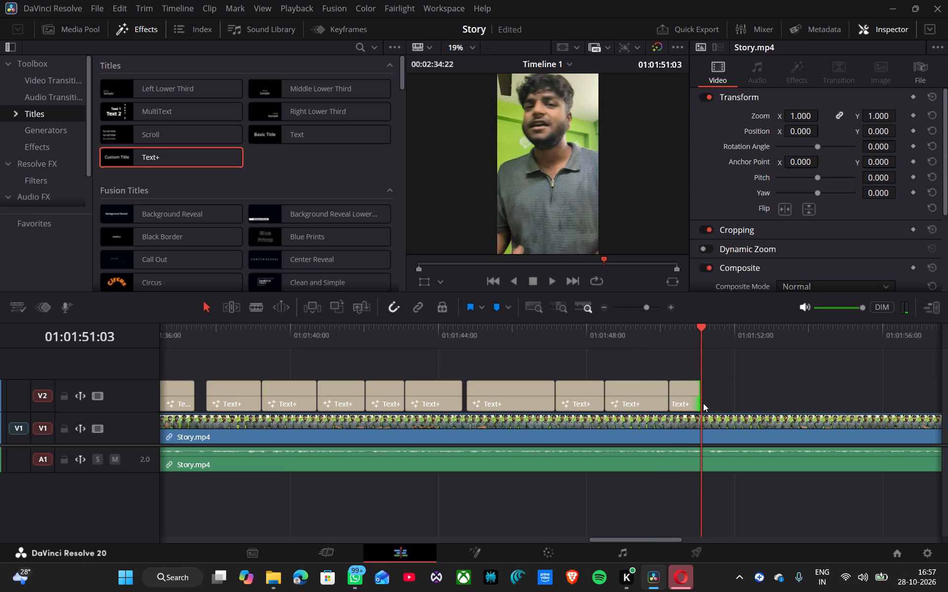
# Duplicate the "ISS HI HAATON SE" caption to start at 01:01:51:03 and set the copy's text to "LAGAYI MAINE AAG HAI".
pyautogui.click(686, 398)
pyautogui.keyDown('alt'); pyautogui.moveTo(686, 398); pyautogui.dragTo(725, 401); pyautogui.keyUp('alt')
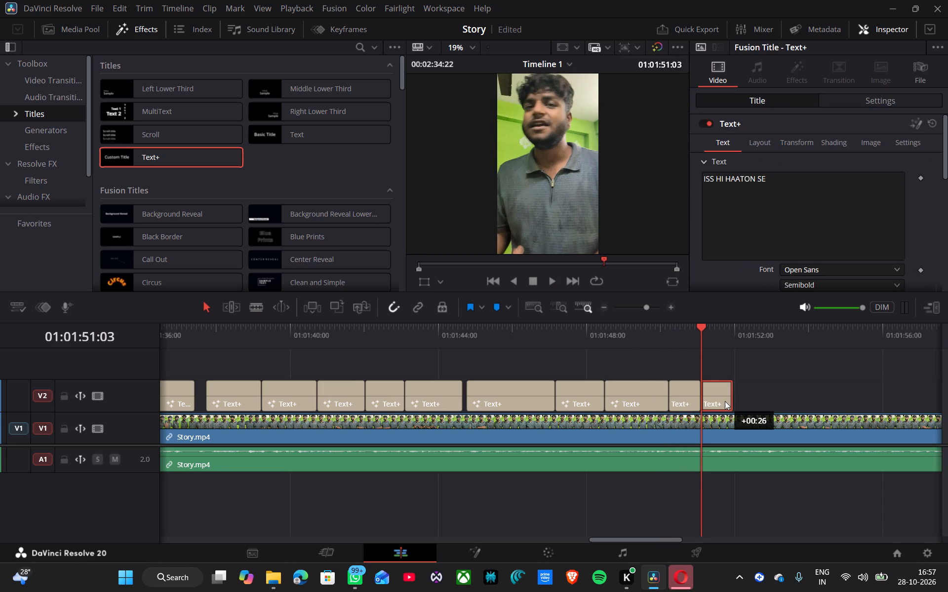
pyautogui.keyDown('alt'); pyautogui.moveTo(725, 401); pyautogui.dragTo(725, 401); pyautogui.keyUp('alt')
pyautogui.tripleClick(818, 184)
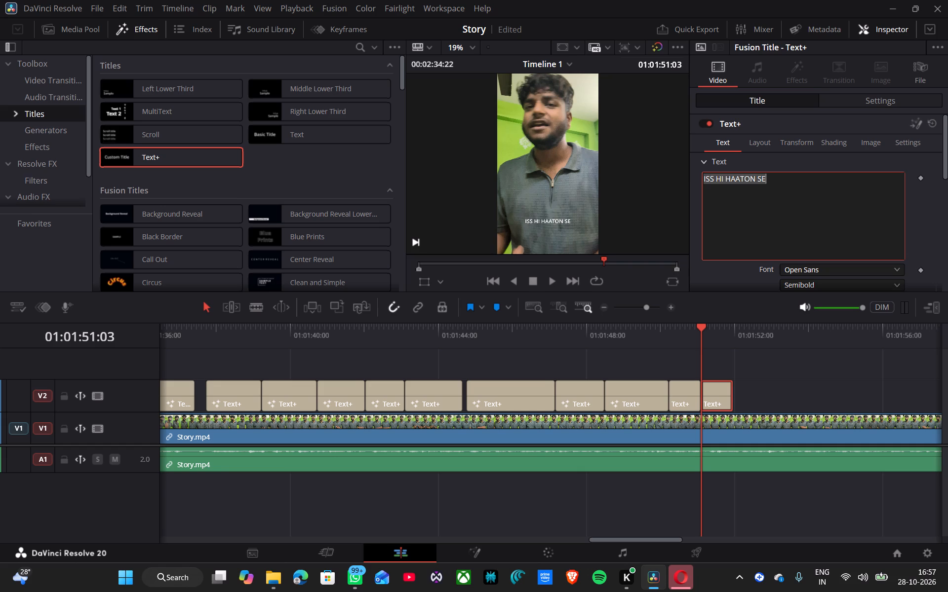
pyautogui.click(630, 331)
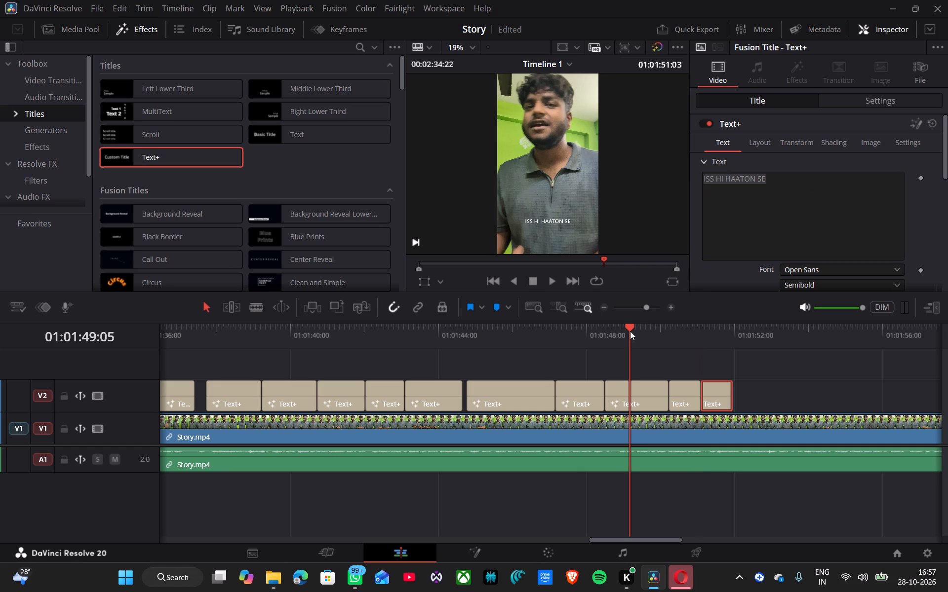
pyautogui.press('space')
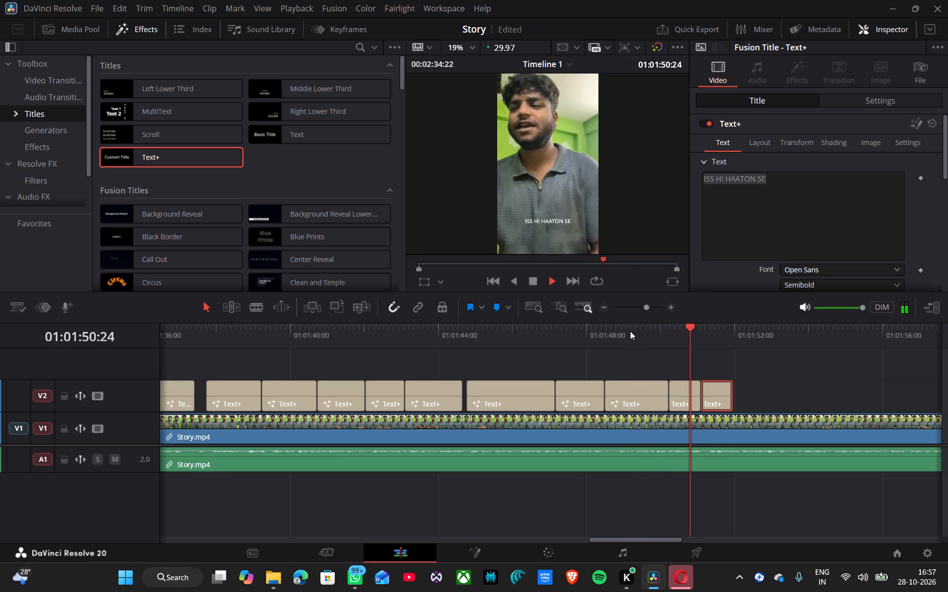
pyautogui.press('space')
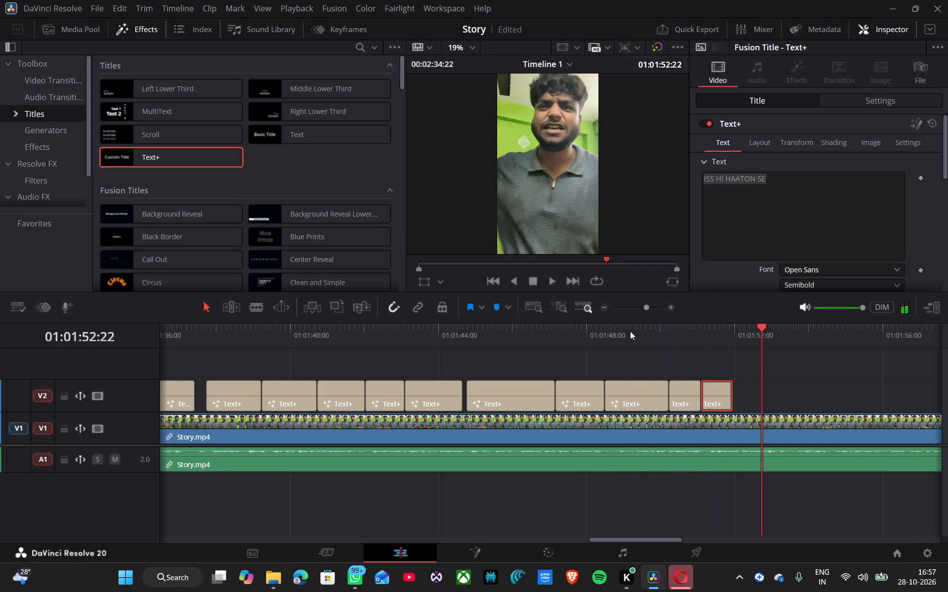
pyautogui.tripleClick(822, 225)
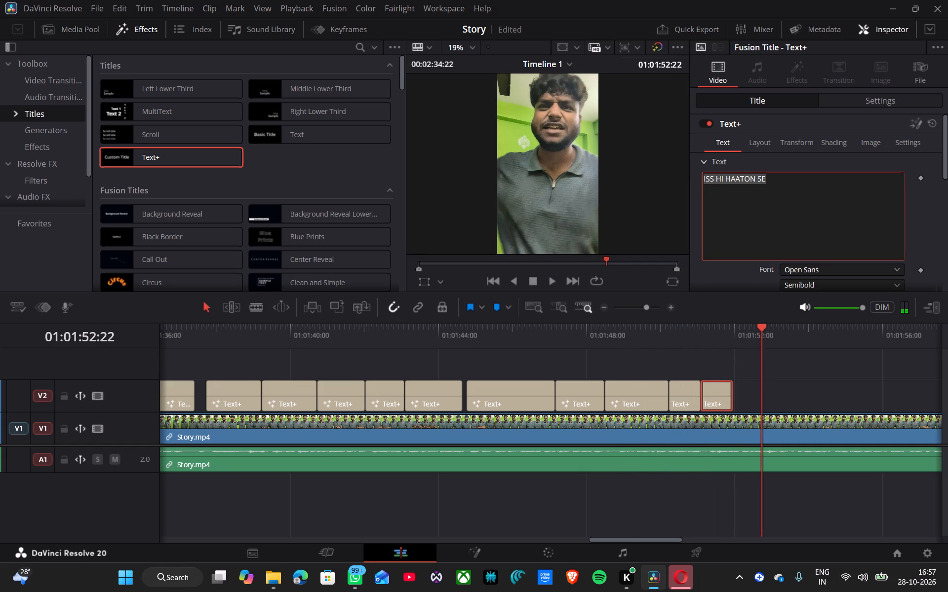
pyautogui.write('LAGAYI MAINE AAG HAI')
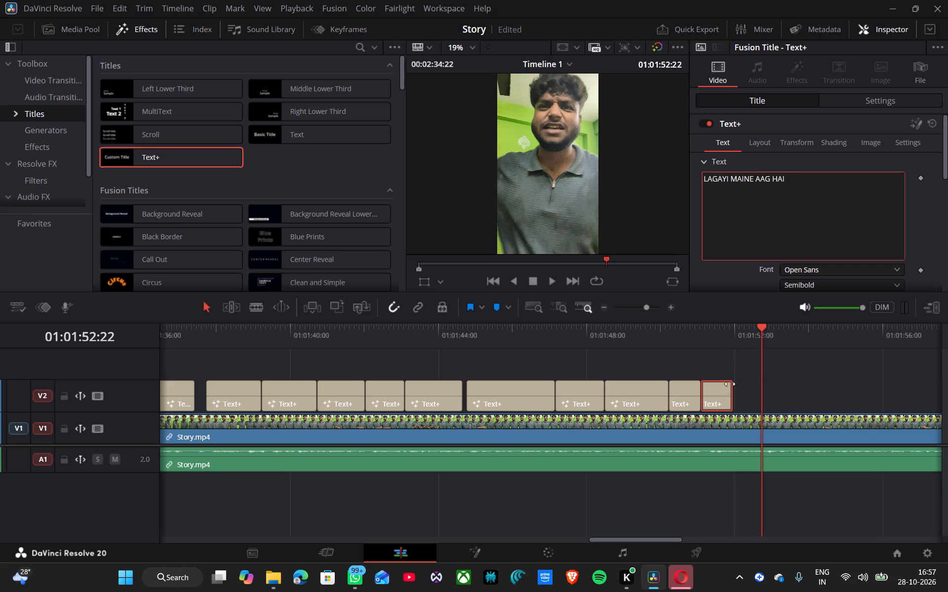
# Extend the end of the "LAGAYI MAINE AAG HAI" caption to 01:01:52:20.
pyautogui.moveTo(733, 395); pyautogui.dragTo(750, 388)
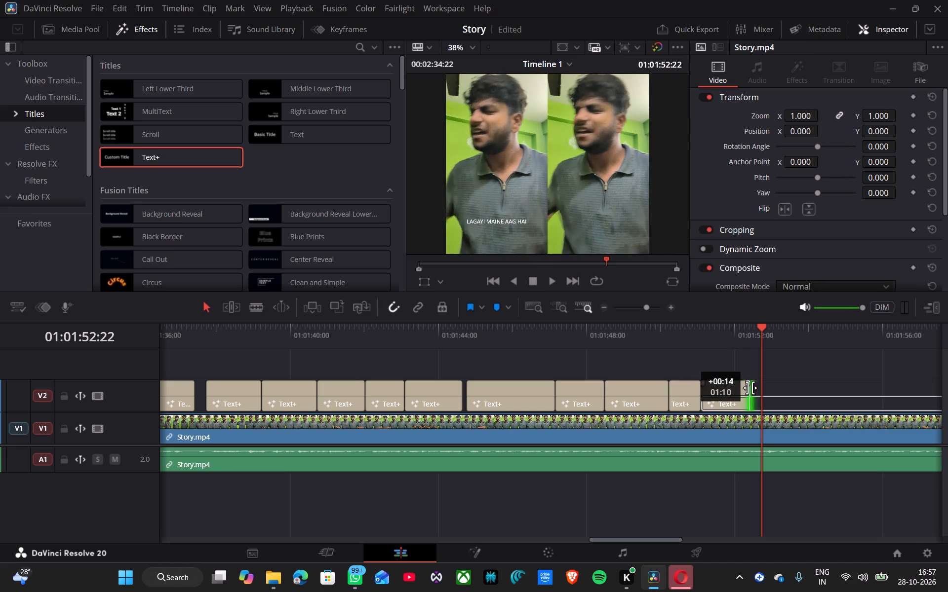
pyautogui.moveTo(750, 388); pyautogui.dragTo(753, 385)
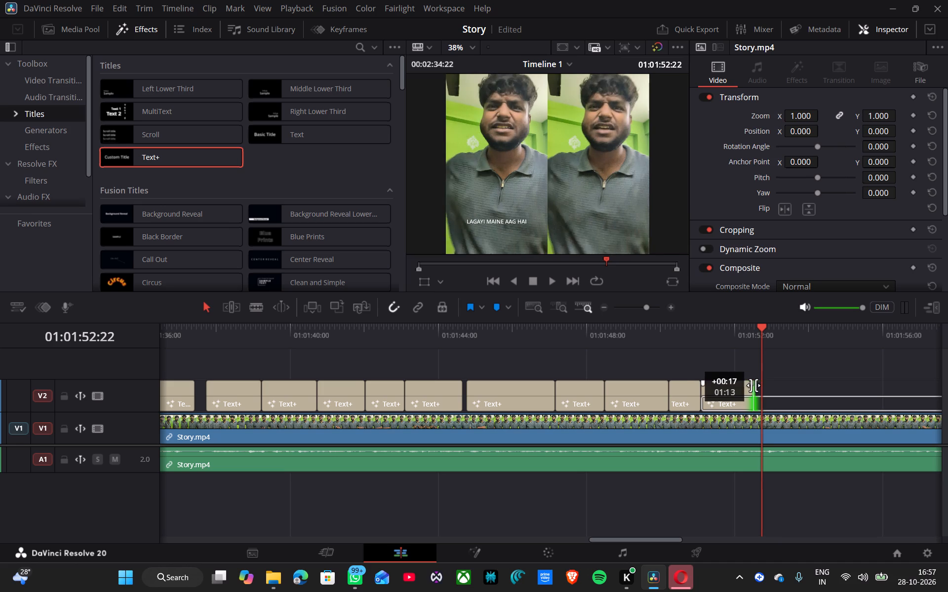
pyautogui.moveTo(753, 385); pyautogui.dragTo(751, 386)
pyautogui.press('Left')
pyautogui.press('Left')
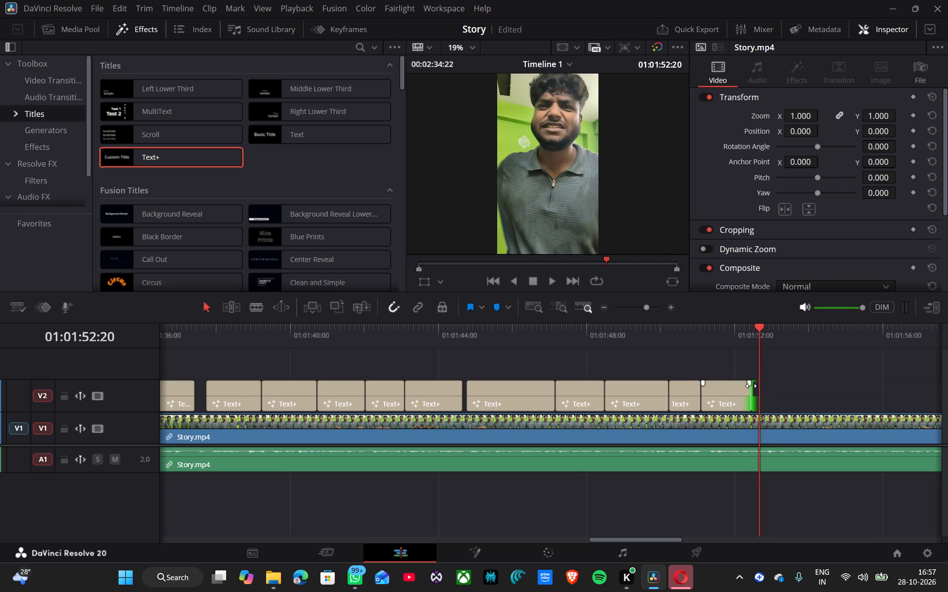
pyautogui.moveTo(751, 394); pyautogui.dragTo(759, 393)
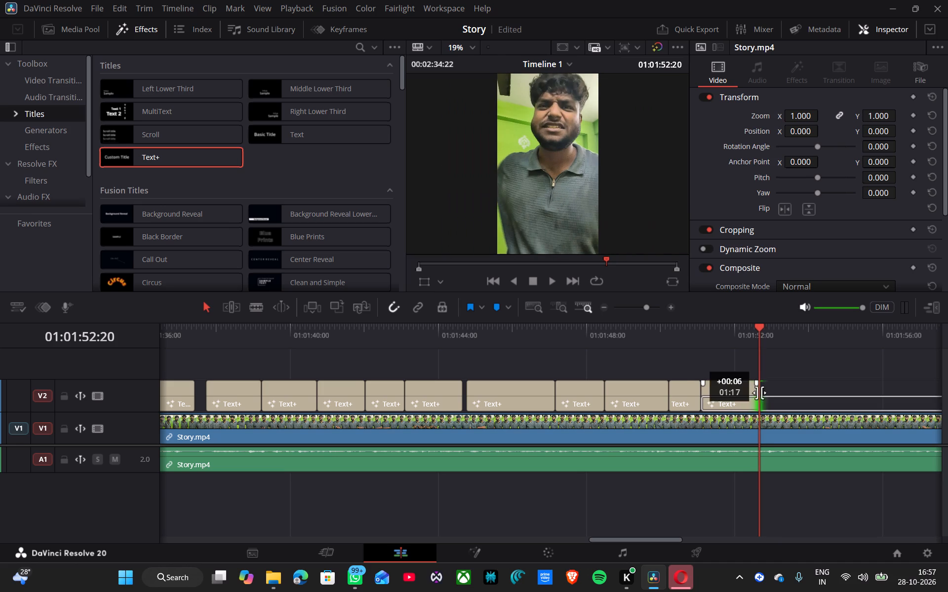
pyautogui.moveTo(759, 393); pyautogui.dragTo(760, 391)
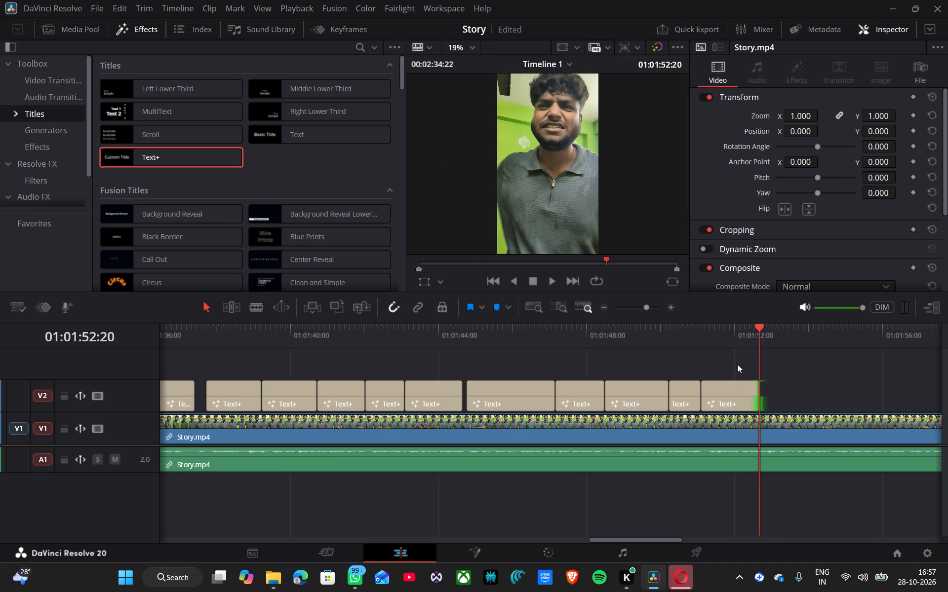
# Replay the end of the "LAGAYI MAINE AAG HAI" line and extend its caption's end to 01:01:52:23.
pyautogui.click(732, 329)
pyautogui.press('space')
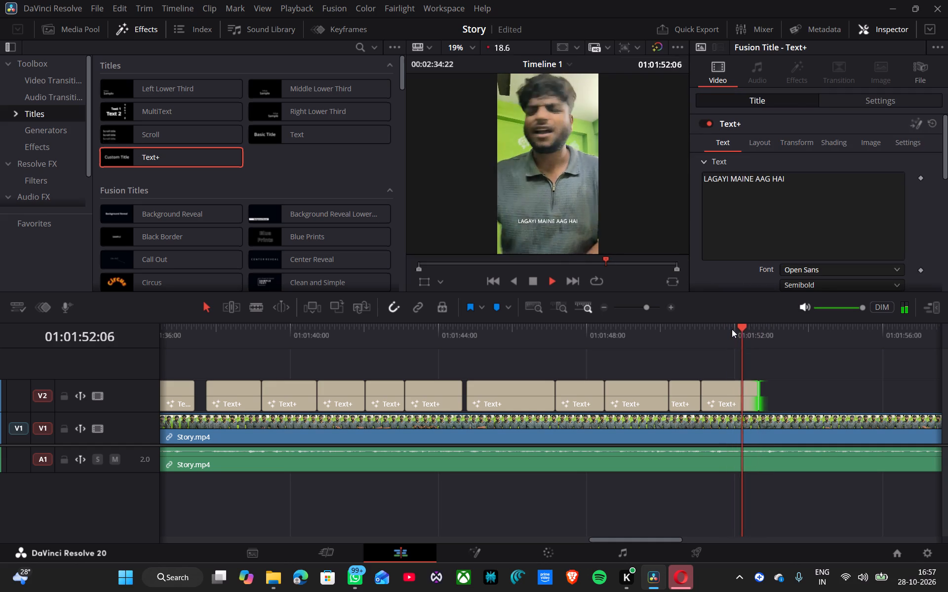
pyautogui.press('space')
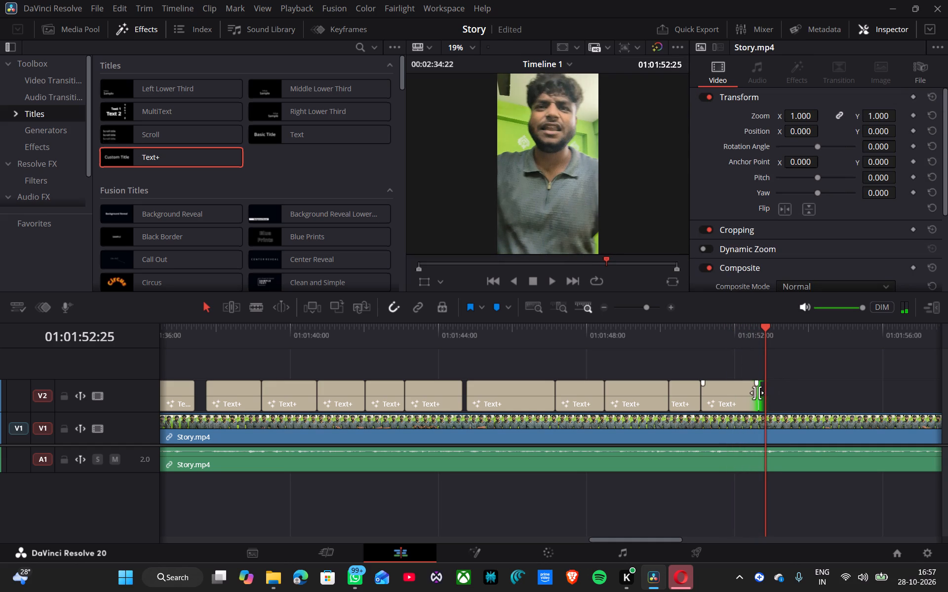
pyautogui.press('Left')
pyautogui.press('Left')
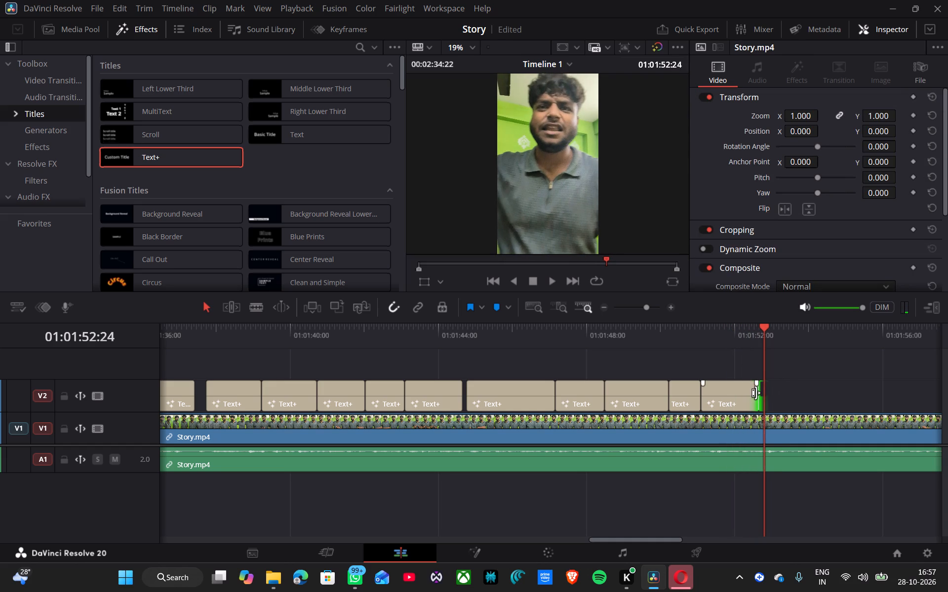
pyautogui.moveTo(756, 393); pyautogui.dragTo(766, 389, button='right')
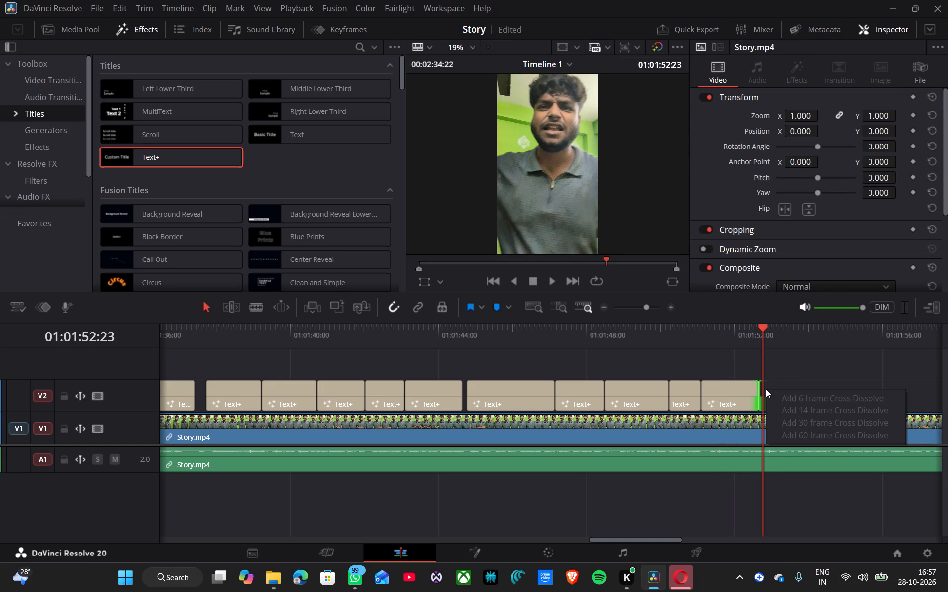
pyautogui.click(743, 397)
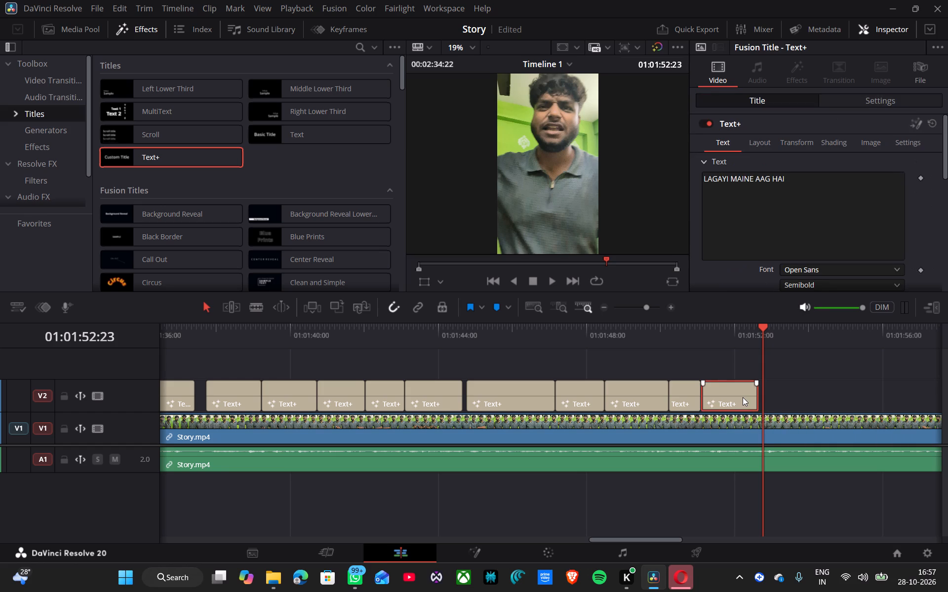
pyautogui.click(758, 394)
pyautogui.moveTo(757, 395); pyautogui.dragTo(769, 395)
pyautogui.moveTo(769, 395); pyautogui.dragTo(766, 395)
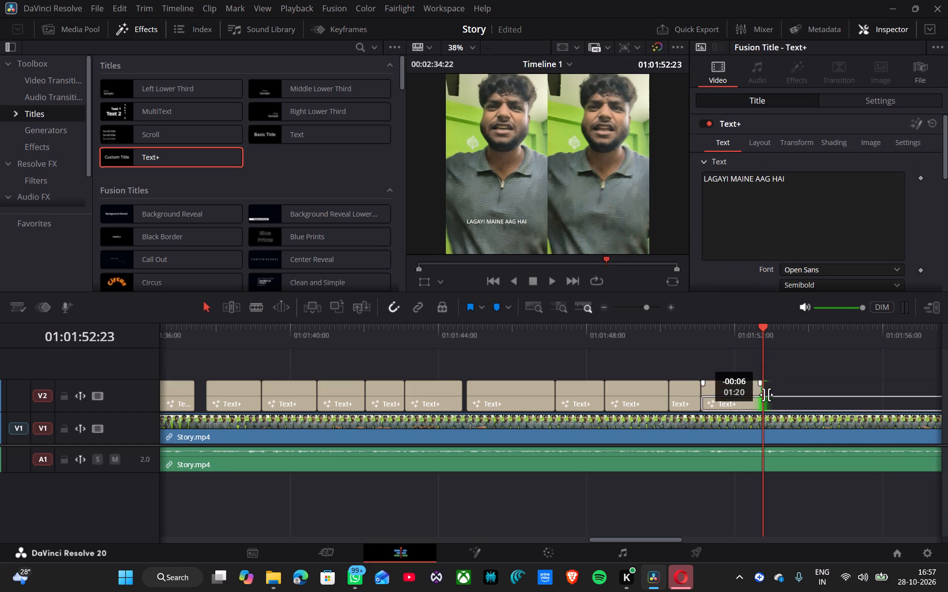
pyautogui.moveTo(766, 395); pyautogui.dragTo(765, 395)
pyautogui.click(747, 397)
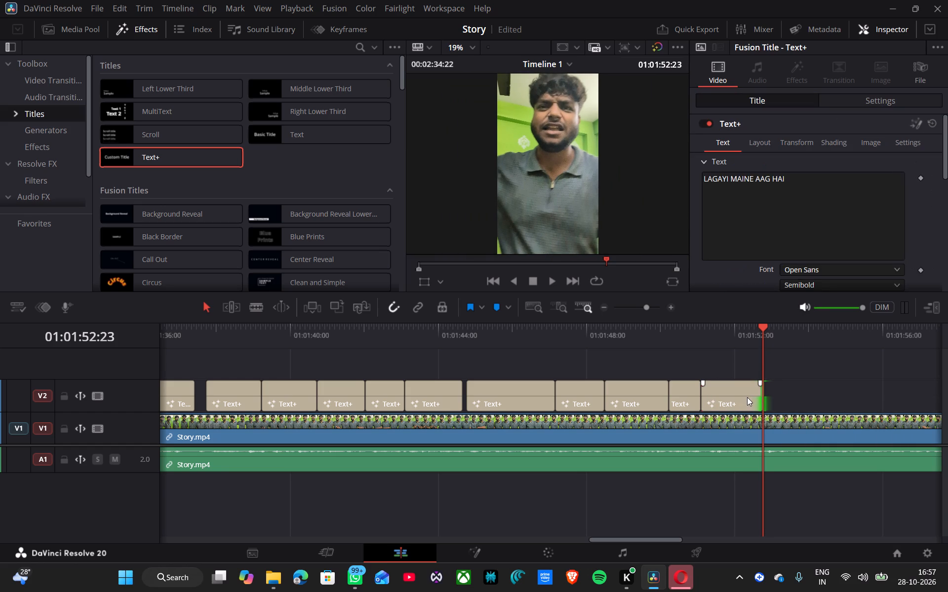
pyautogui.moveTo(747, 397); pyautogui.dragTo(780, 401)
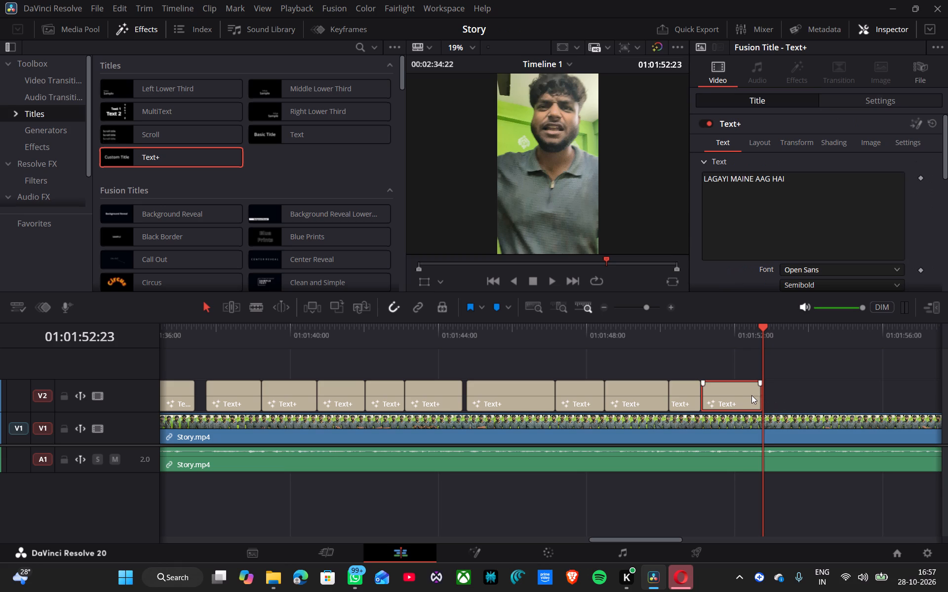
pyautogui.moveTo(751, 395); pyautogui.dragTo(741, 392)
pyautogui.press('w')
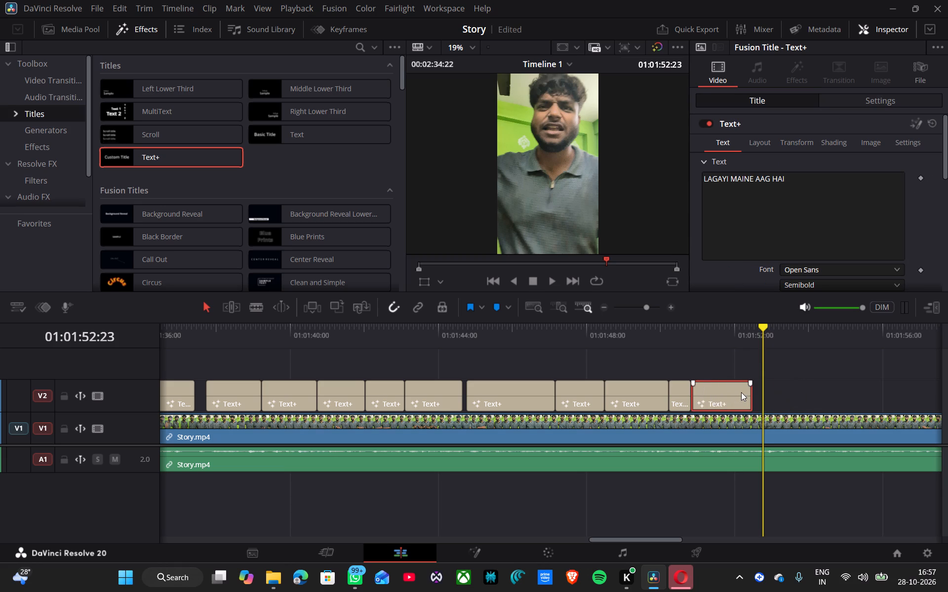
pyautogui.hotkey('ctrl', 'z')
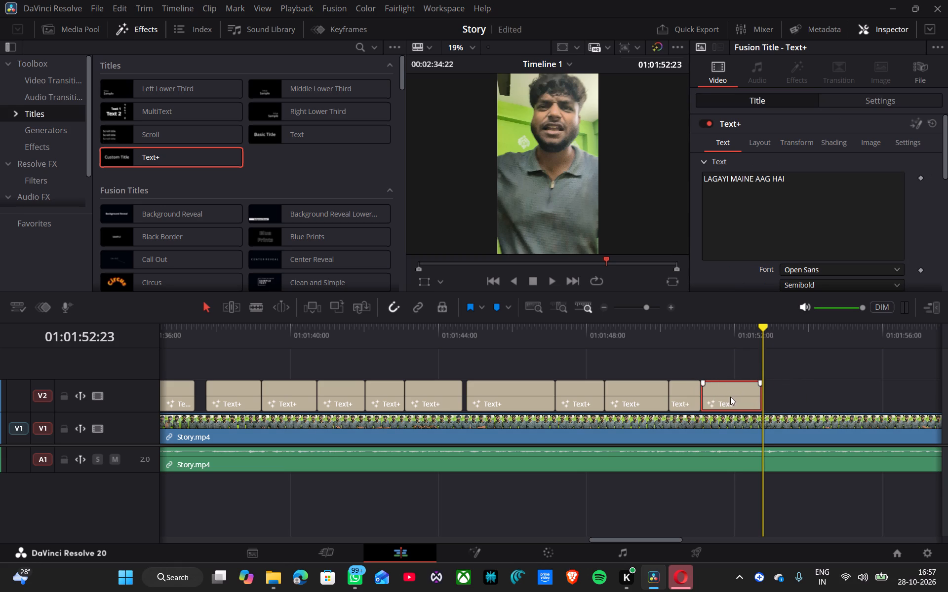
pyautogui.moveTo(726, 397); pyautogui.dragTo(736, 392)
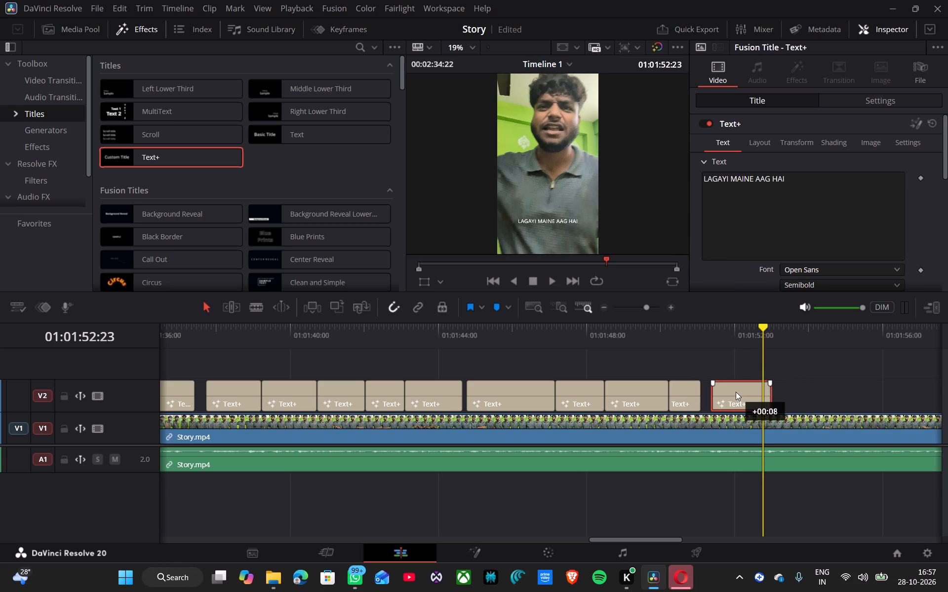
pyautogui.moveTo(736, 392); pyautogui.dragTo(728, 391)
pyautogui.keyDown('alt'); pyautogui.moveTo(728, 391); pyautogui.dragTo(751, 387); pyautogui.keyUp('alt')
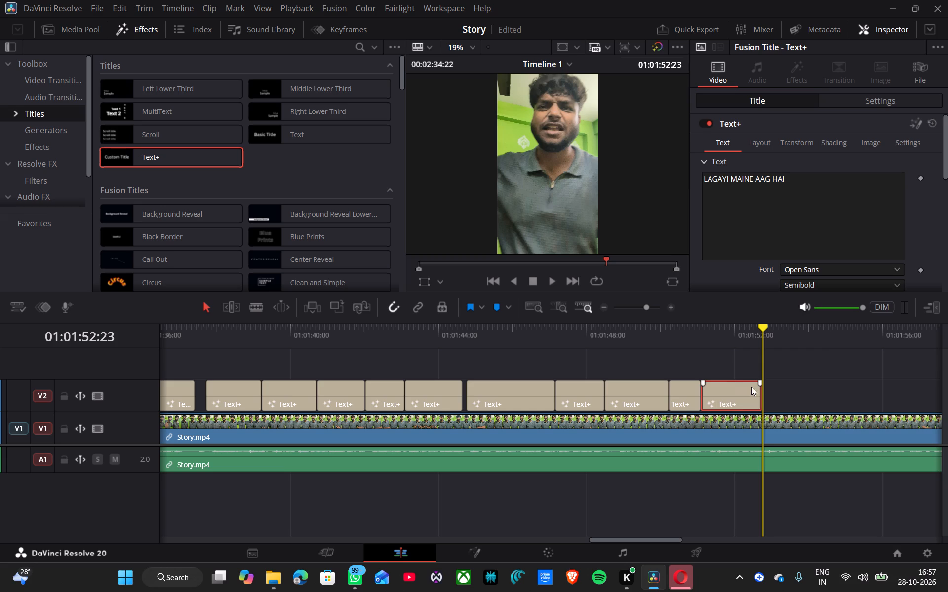
# Duplicate the "LAGAYI MAINE AAG HAI" caption so the copy starts at 01:01:52:23.
pyautogui.keyDown('alt'); pyautogui.moveTo(751, 387); pyautogui.dragTo(790, 389); pyautogui.keyUp('alt')
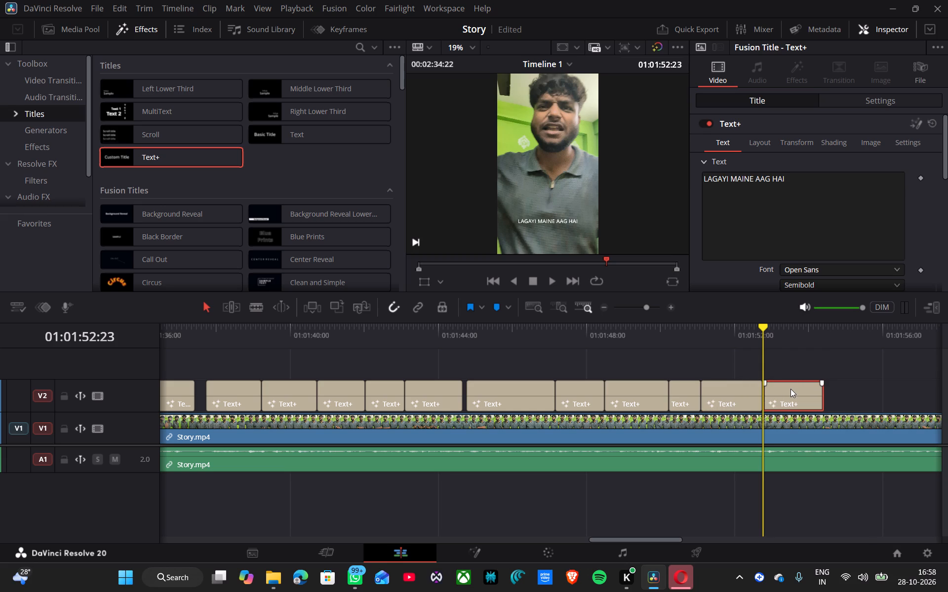
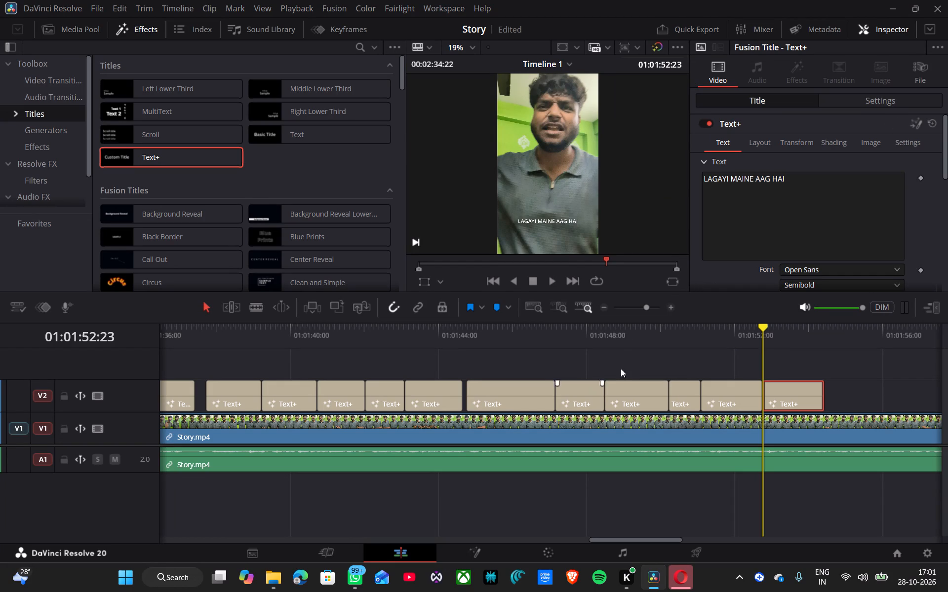
# Replay the "ISS HI HAATON SE" and "LAGAYI MAINE AAG HAI" captions from 01:01:50:07 and 01:01:52:07 to check their timing against the speech.
pyautogui.click(675, 330)
pyautogui.press('space')
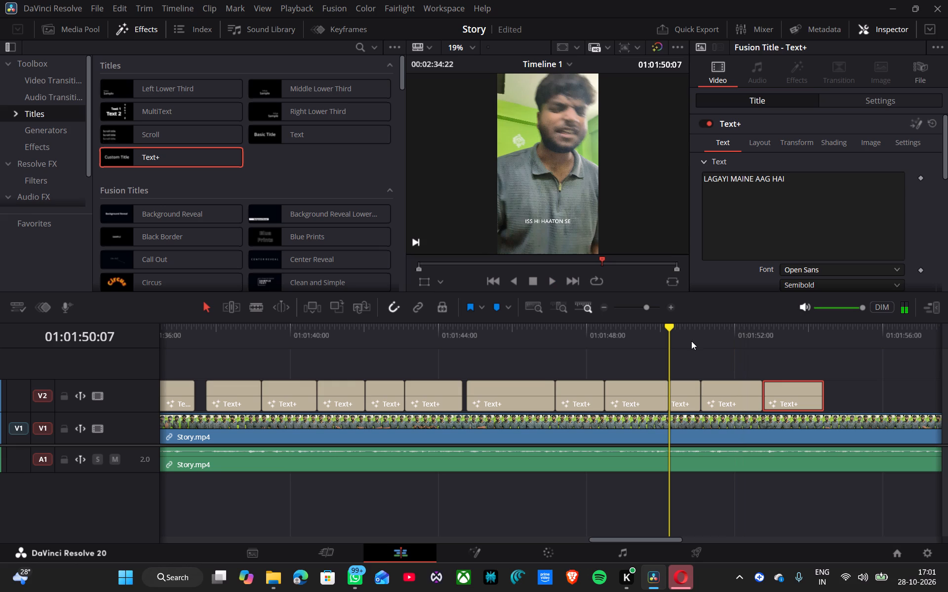
pyautogui.press('space')
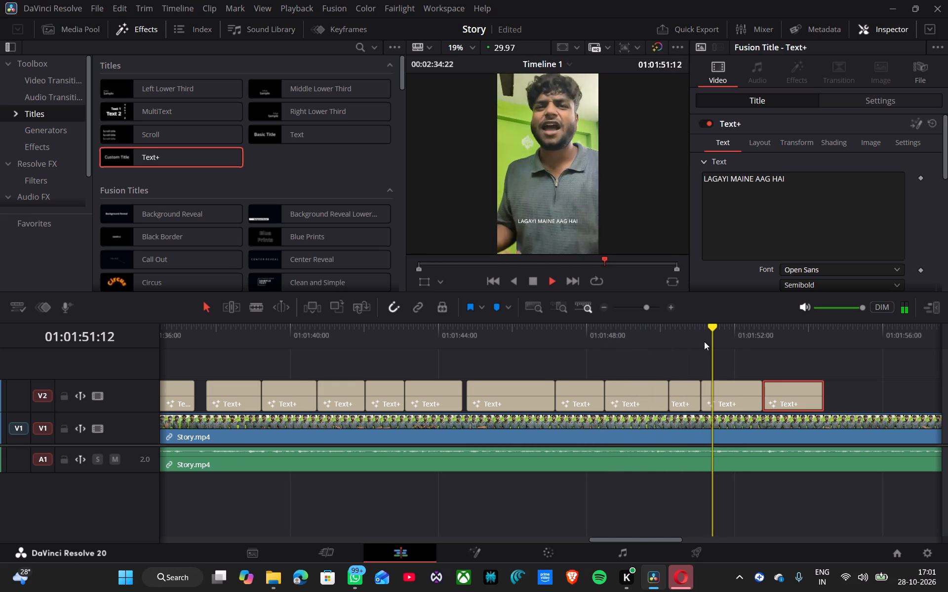
pyautogui.click(733, 328)
pyautogui.click(743, 328)
pyautogui.press('space')
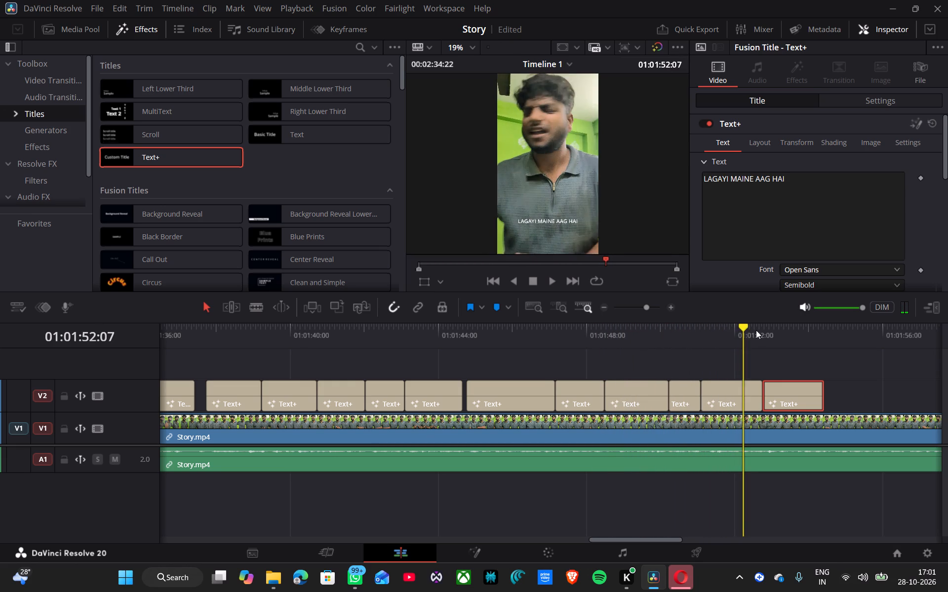
pyautogui.press('space')
pyautogui.click(736, 328)
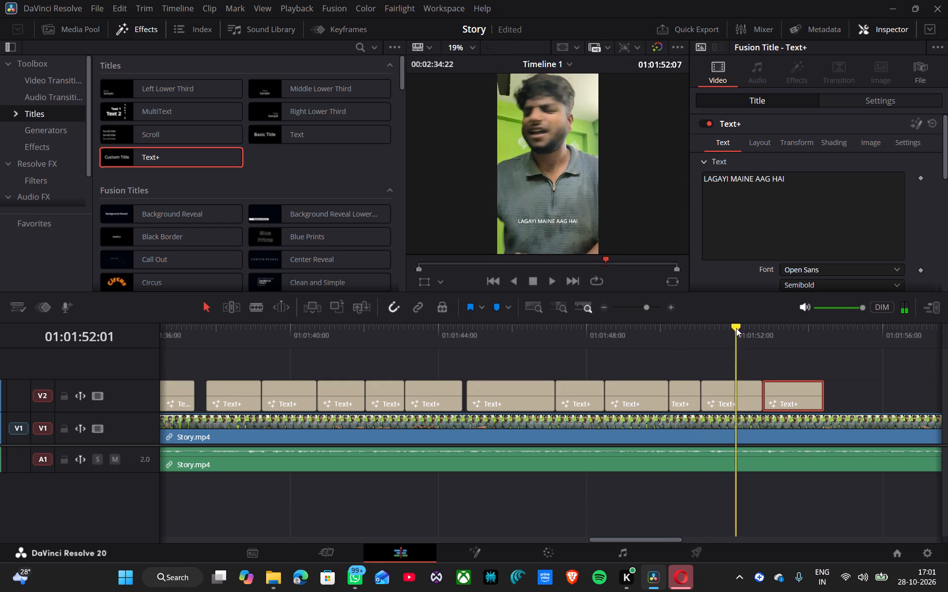
pyautogui.click(736, 328)
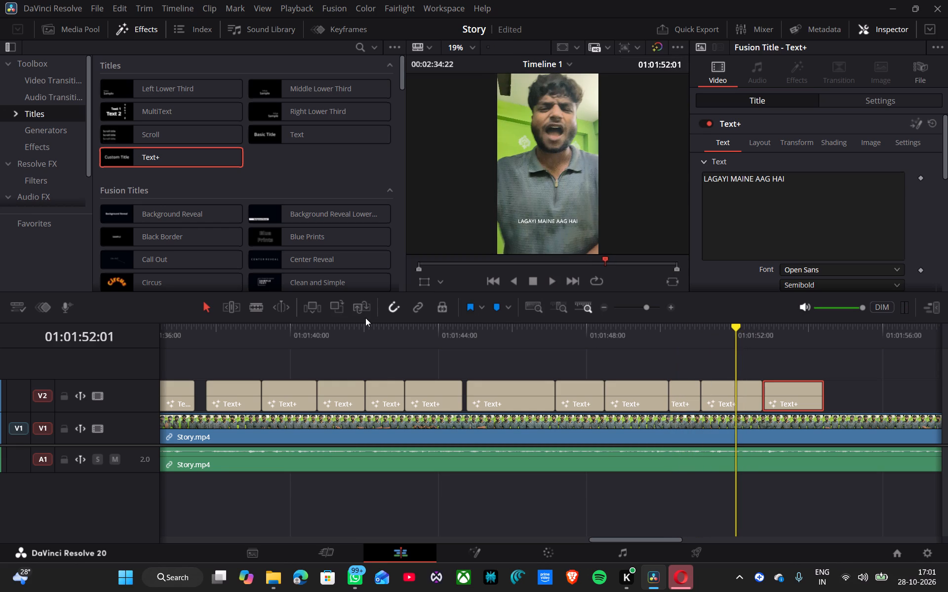
# Undo the recent caption edits back through the "LAGAYI MAINE AAG HAI" and "ISS HI HAATON SE" copies, leaving "KARKE APNI SAASEIN BAND" as the last caption.
pyautogui.hotkey('ctrl', 'z')
pyautogui.hotkey('ctrl', 'z')
pyautogui.hotkey('ctrl', 'z')
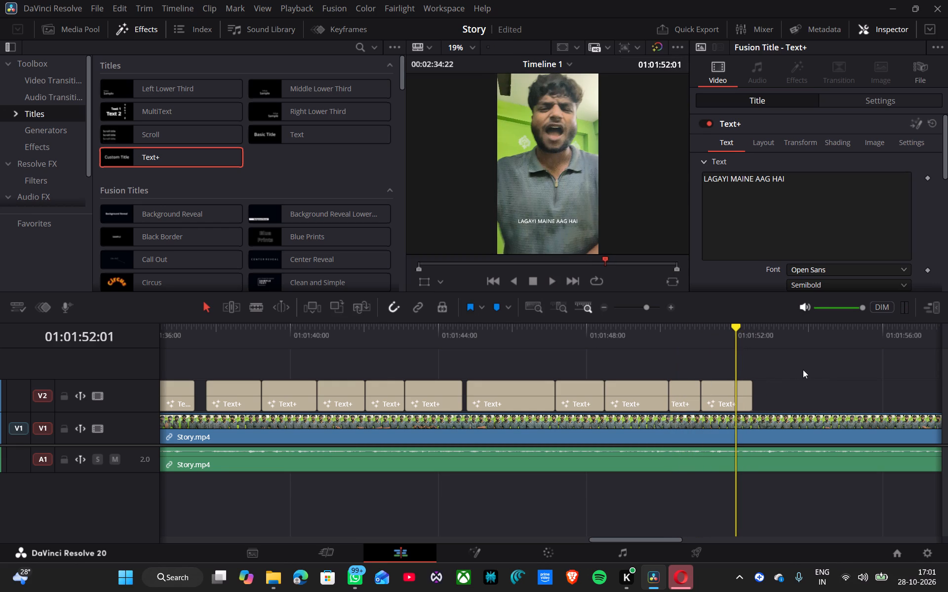
pyautogui.hotkey('ctrl', 'z')
pyautogui.hotkey('ctrl', 'z')
pyautogui.hotkey('ctrl', 'z')
pyautogui.hotkey('ctrl', 'z')
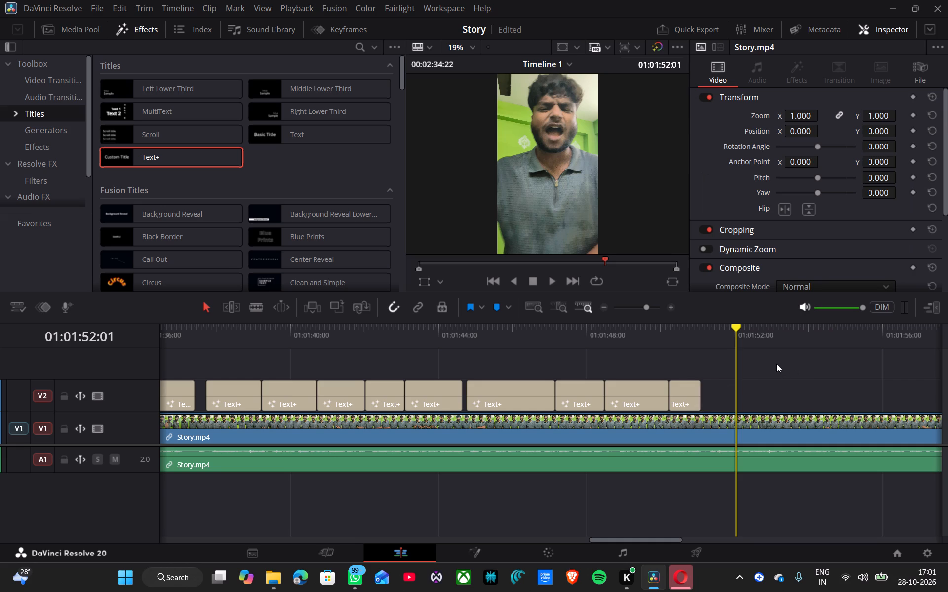
pyautogui.hotkey('ctrl', 'z')
pyautogui.hotkey('ctrl', 'z')
pyautogui.hotkey('ctrl', 'z')
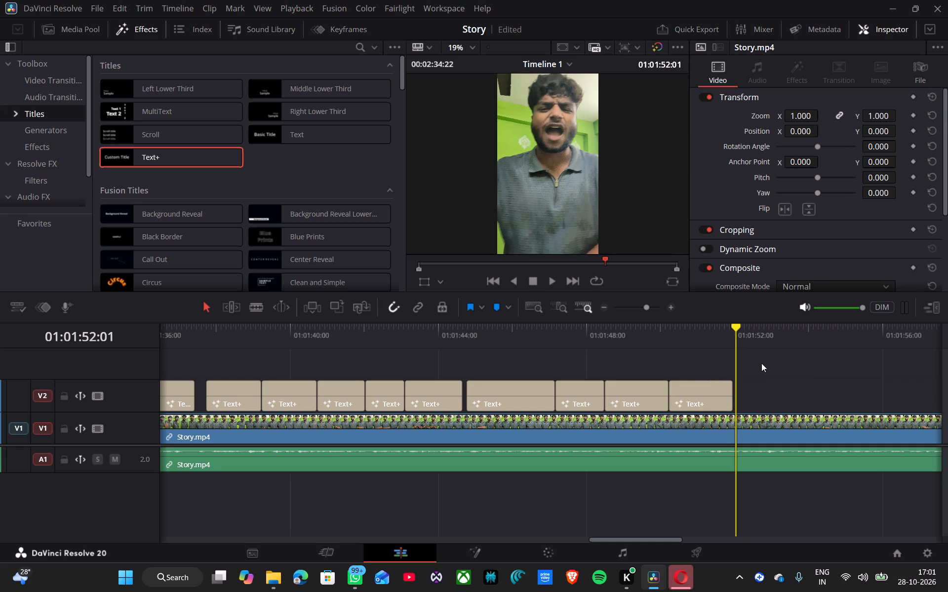
pyautogui.hotkey('ctrl', 'z')
pyautogui.hotkey('ctrl', 'z')
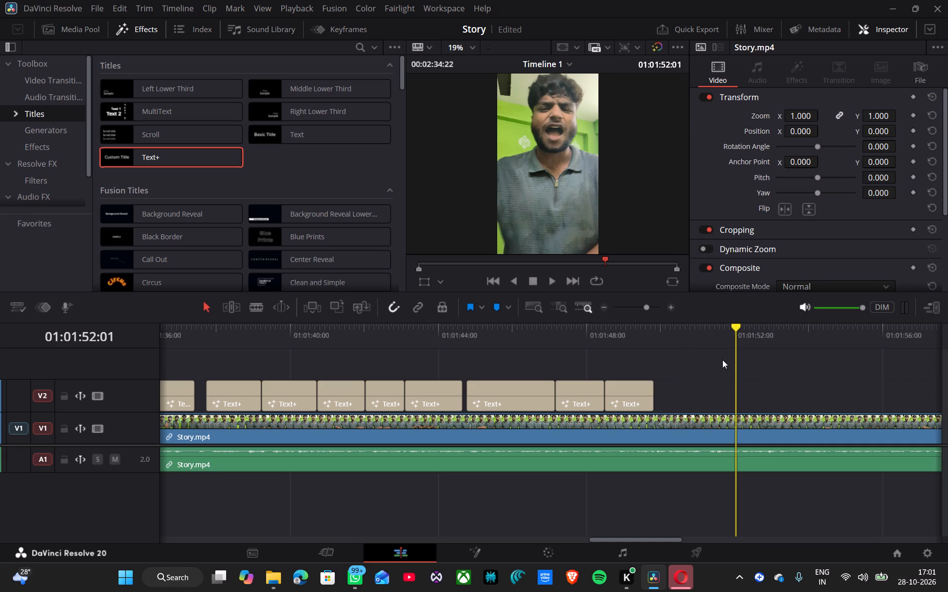
# Replay the video from 01:01:48:05 to check the last captions against the speech.
pyautogui.click(592, 332)
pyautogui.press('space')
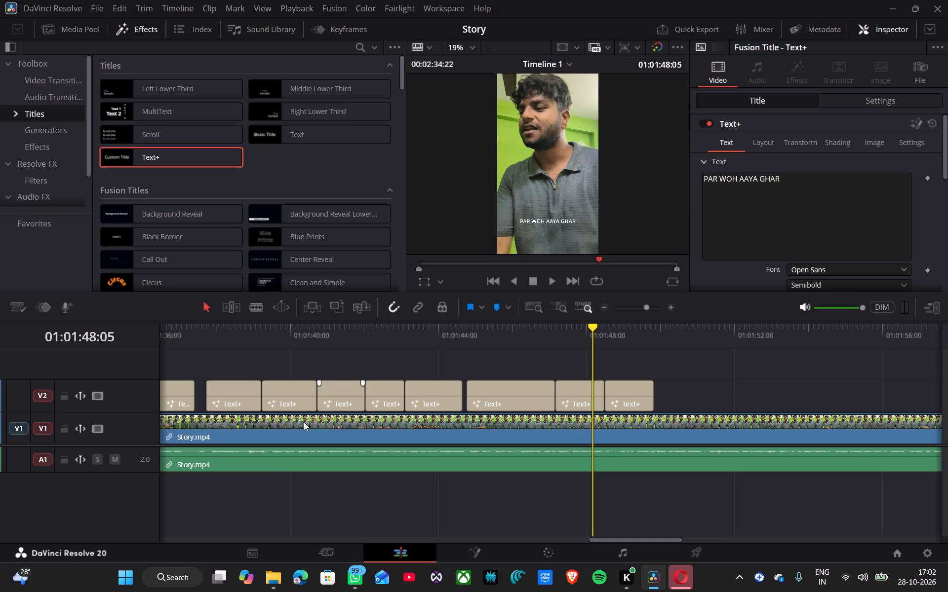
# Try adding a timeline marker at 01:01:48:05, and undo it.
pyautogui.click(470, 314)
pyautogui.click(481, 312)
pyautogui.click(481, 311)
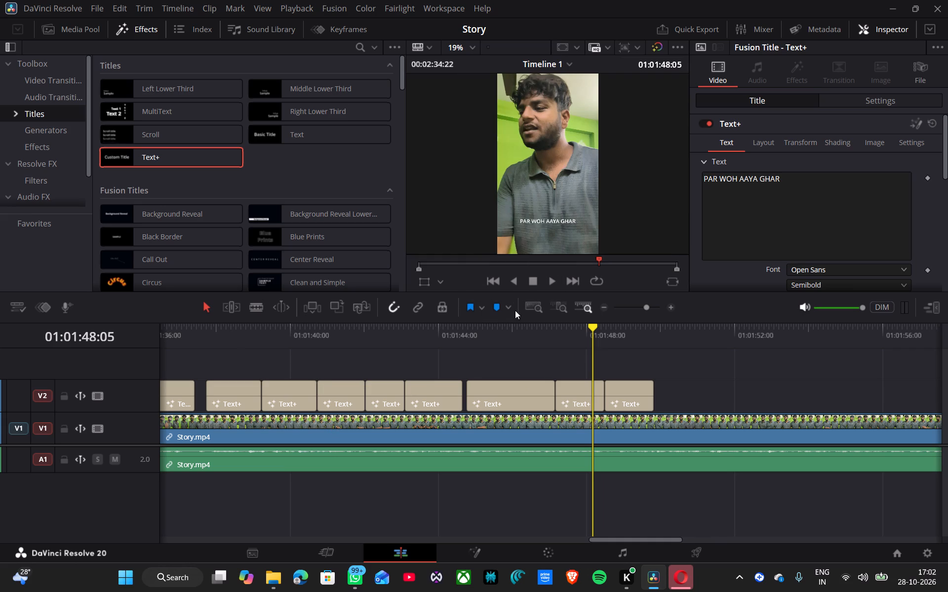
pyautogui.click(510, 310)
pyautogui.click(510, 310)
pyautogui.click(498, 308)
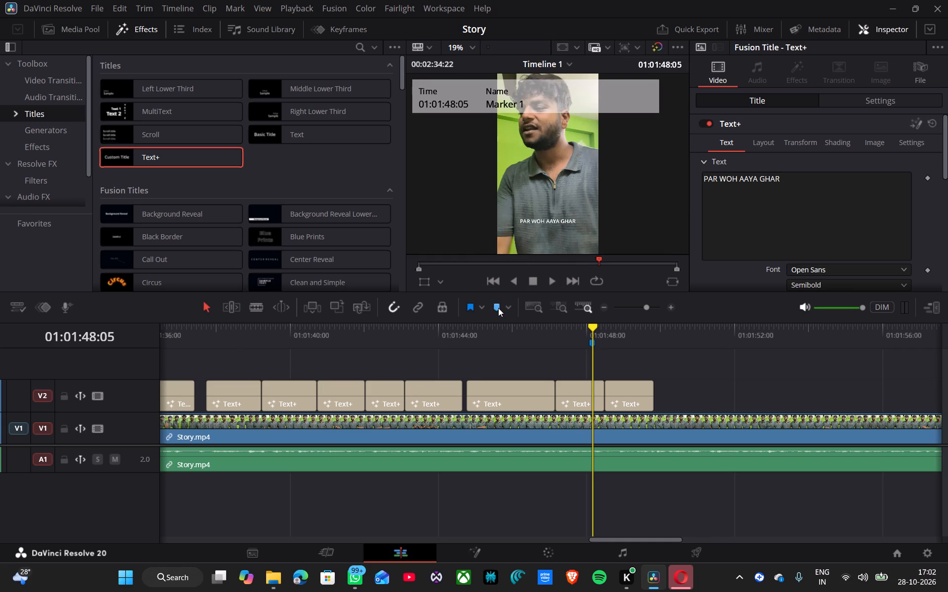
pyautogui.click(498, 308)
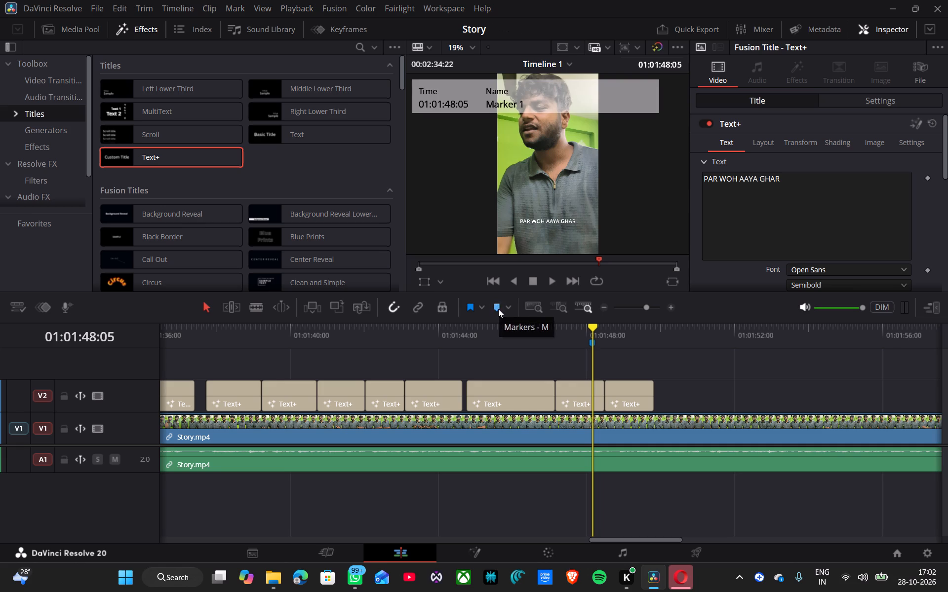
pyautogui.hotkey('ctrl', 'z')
# Listen to the line from 01:01:48:05 and change the last Text+ caption's text to "KARKE APNI SAASEIN BAND".
pyautogui.click(590, 309)
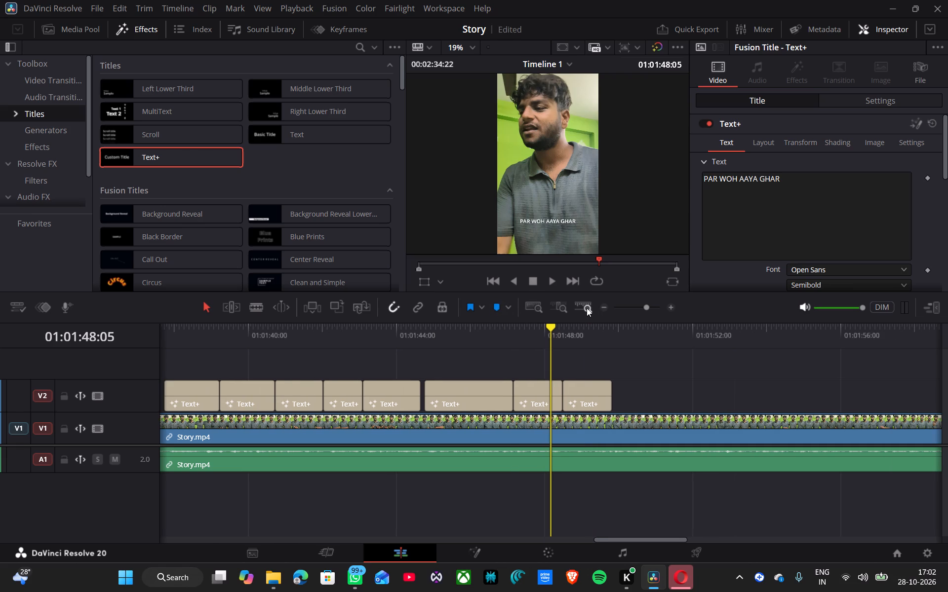
pyautogui.click(587, 308)
pyautogui.click(563, 307)
pyautogui.click(538, 307)
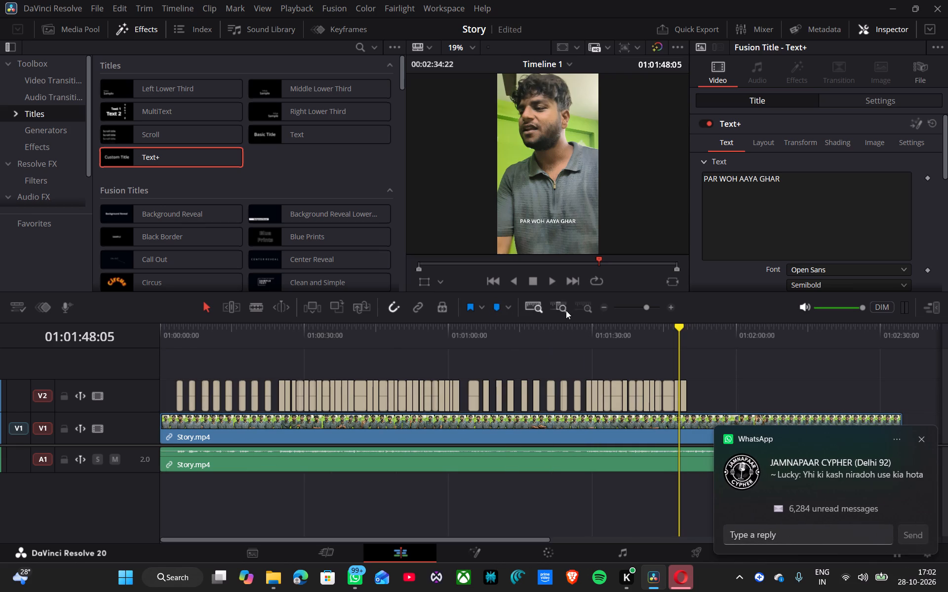
pyautogui.click(567, 311)
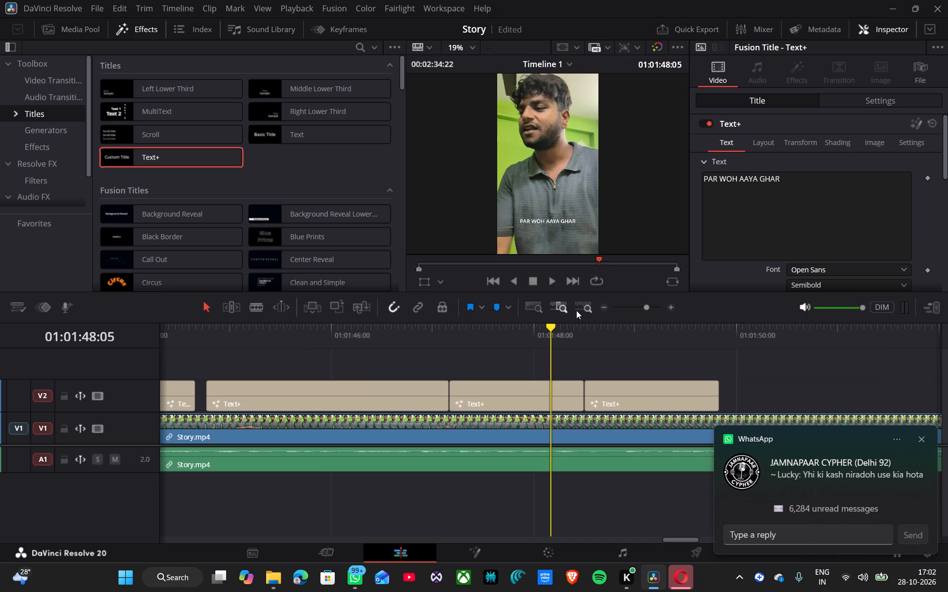
pyautogui.click(643, 306)
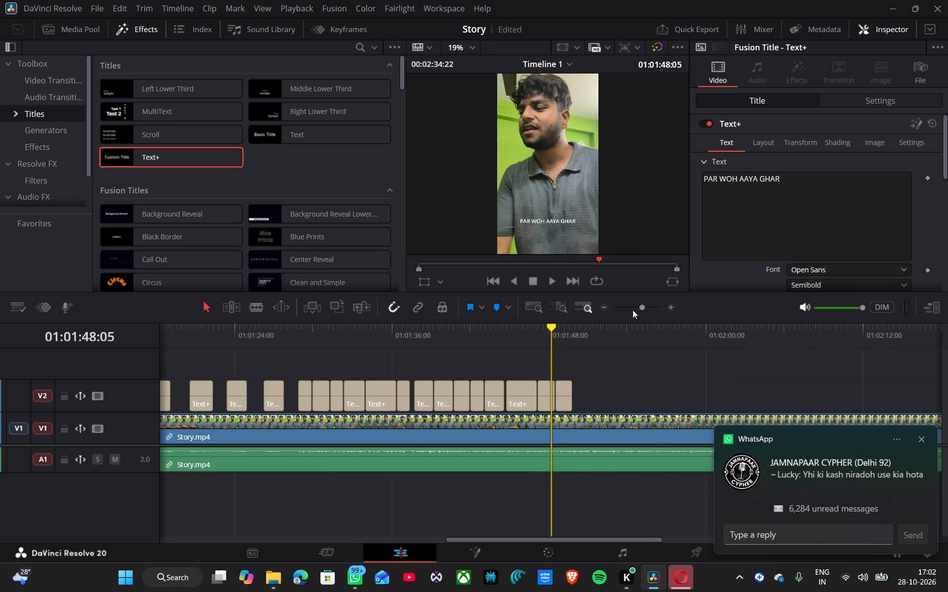
pyautogui.click(671, 308)
pyautogui.click(671, 308)
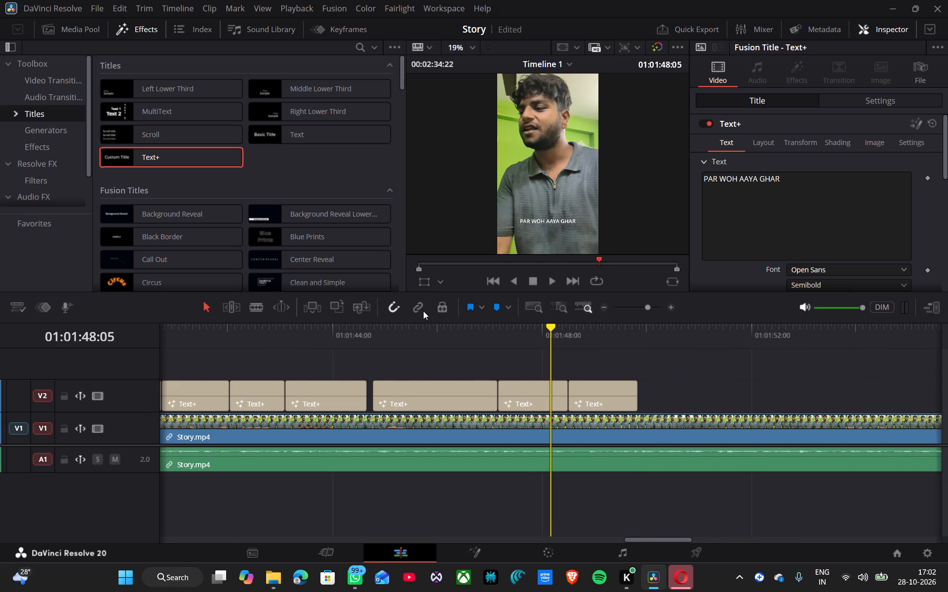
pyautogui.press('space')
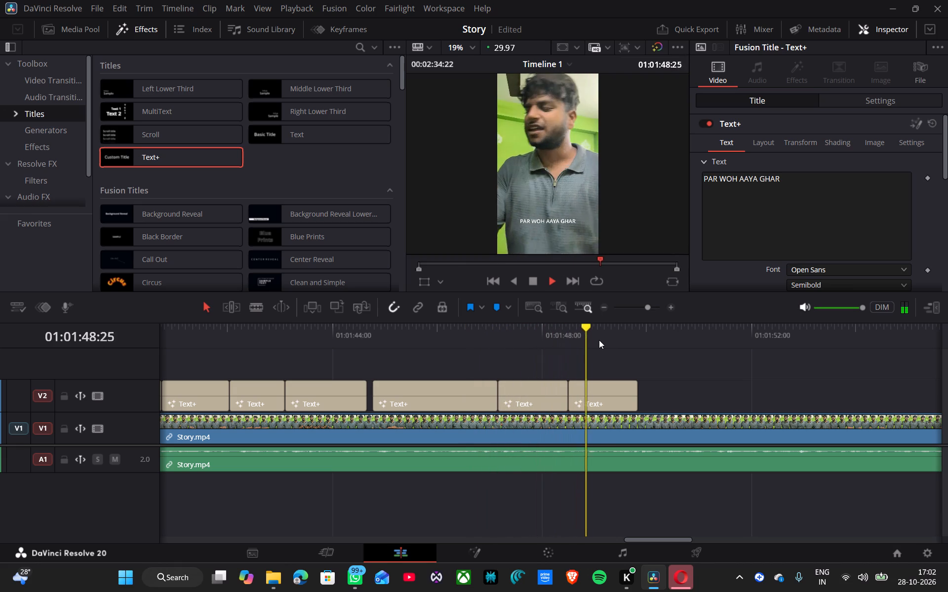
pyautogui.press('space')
pyautogui.click(594, 394)
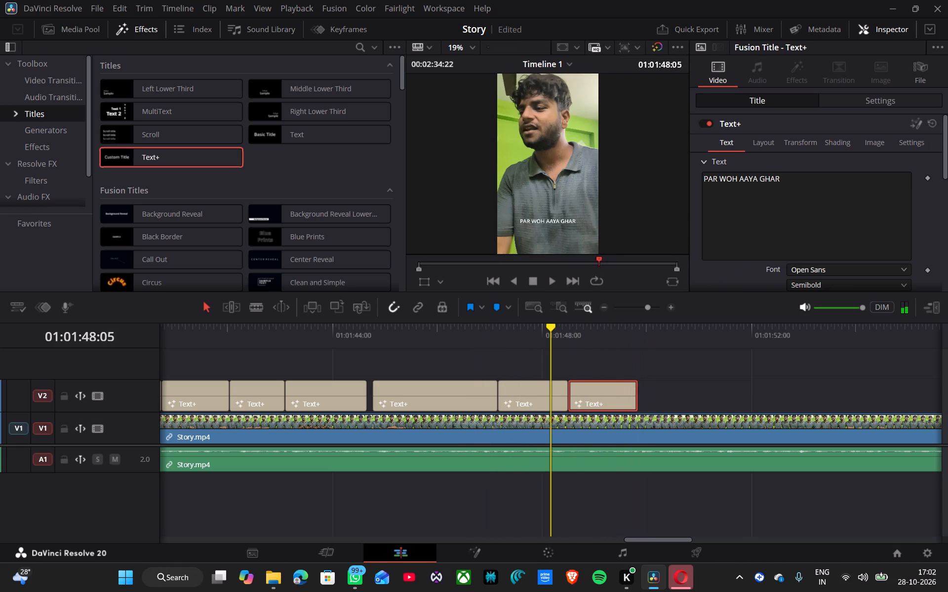
pyautogui.keyDown('ctrl'); pyautogui.tripleClick(840, 202); pyautogui.keyUp('ctrl')
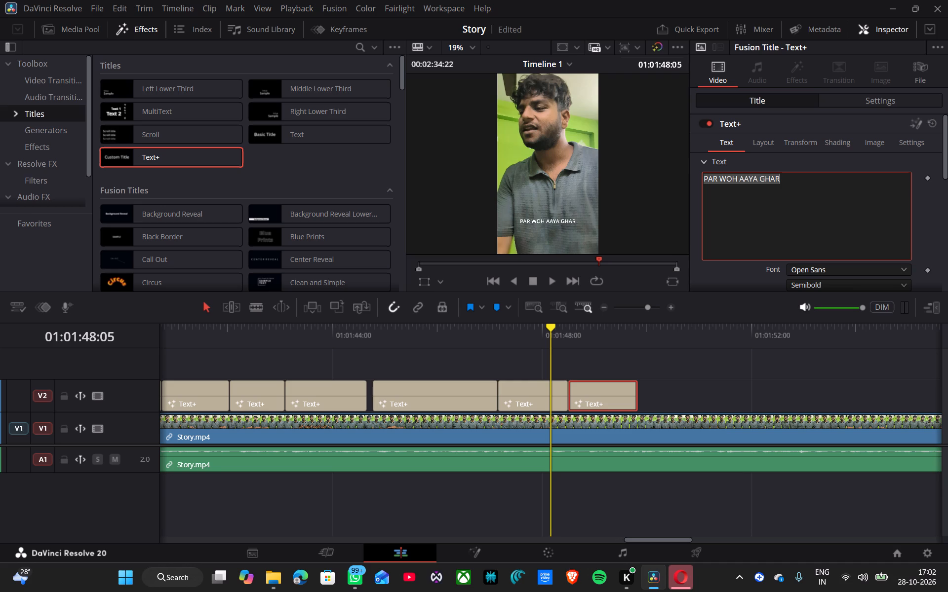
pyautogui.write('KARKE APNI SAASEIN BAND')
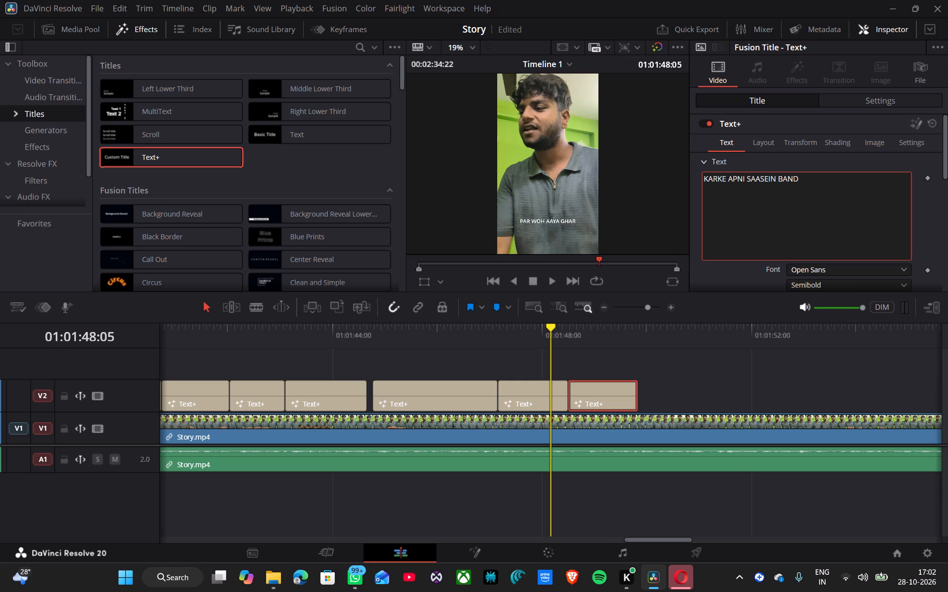
# Replay from 01:01:47:21 to check the "PAR WOH AAYA GHAR" caption against the speech.
pyautogui.click(526, 330)
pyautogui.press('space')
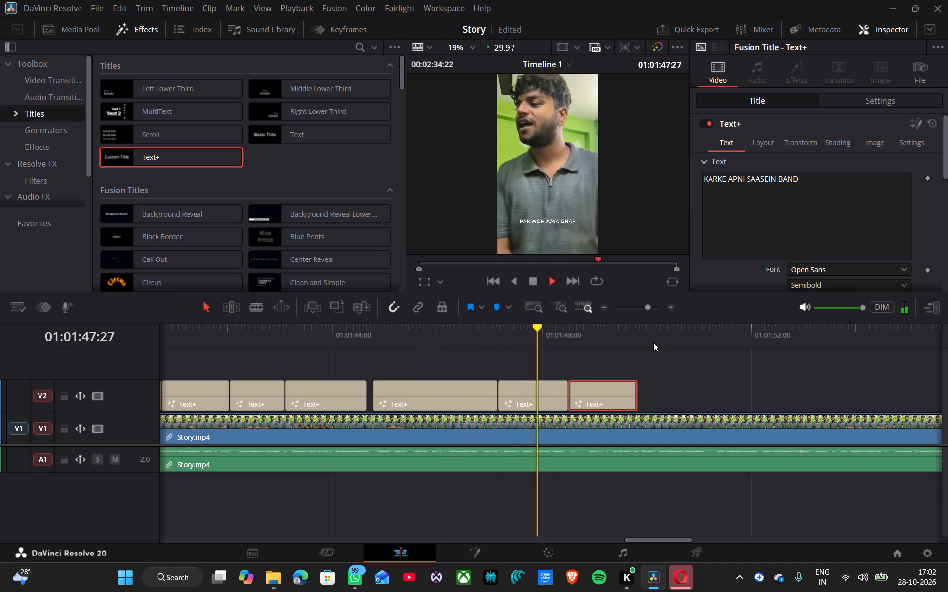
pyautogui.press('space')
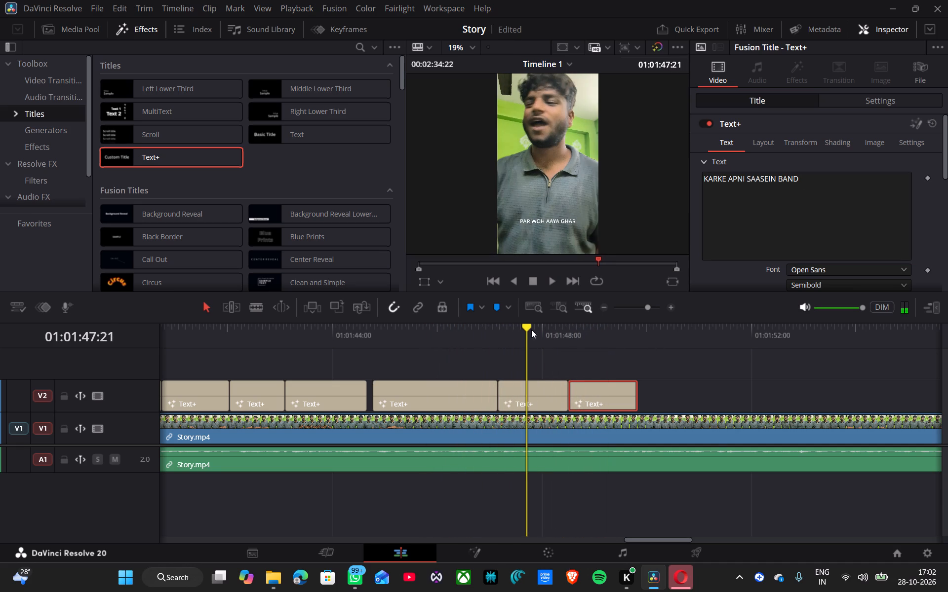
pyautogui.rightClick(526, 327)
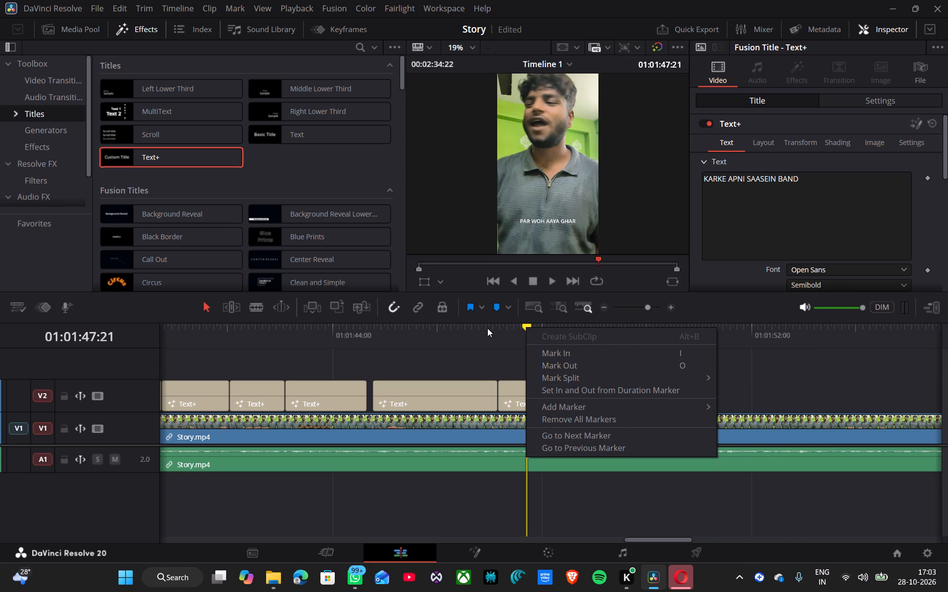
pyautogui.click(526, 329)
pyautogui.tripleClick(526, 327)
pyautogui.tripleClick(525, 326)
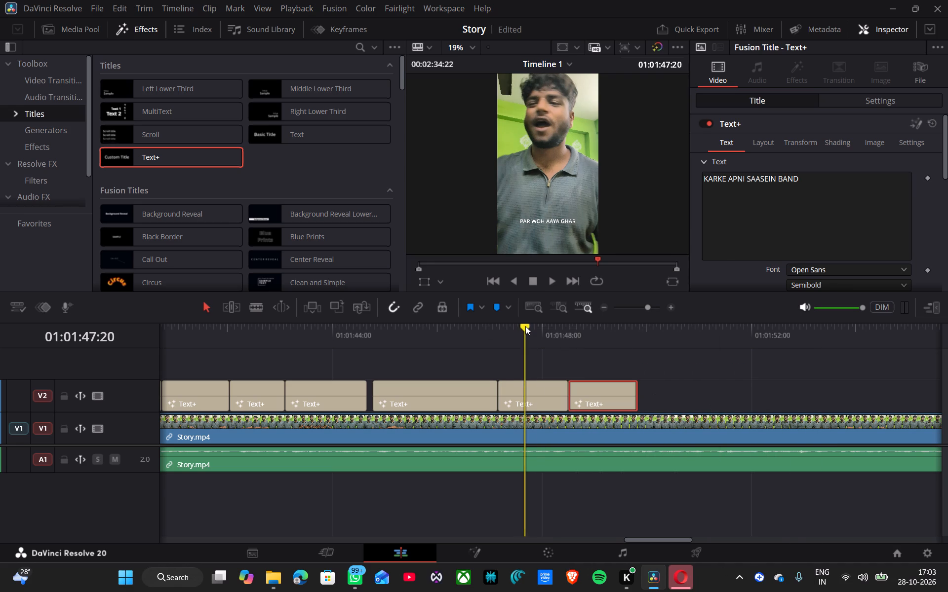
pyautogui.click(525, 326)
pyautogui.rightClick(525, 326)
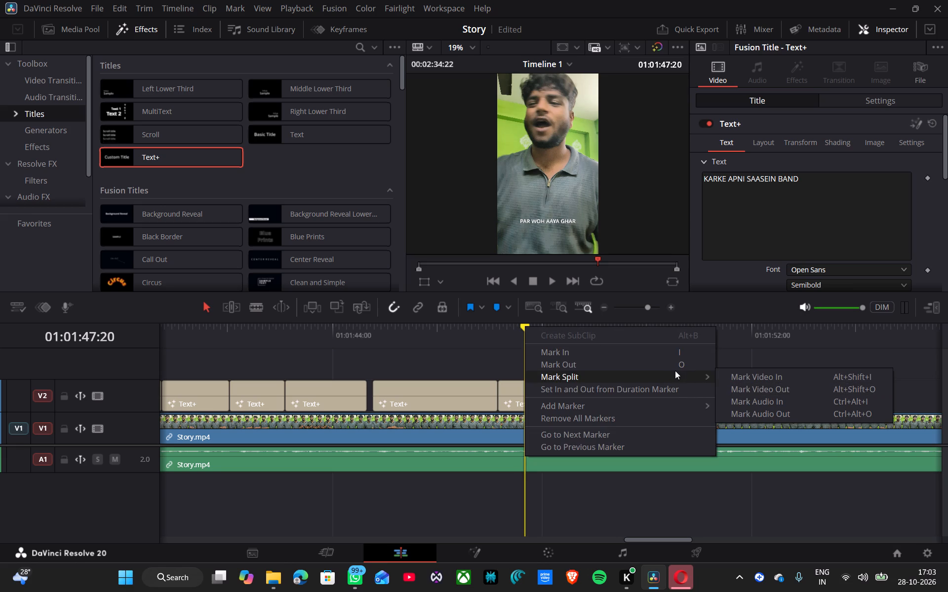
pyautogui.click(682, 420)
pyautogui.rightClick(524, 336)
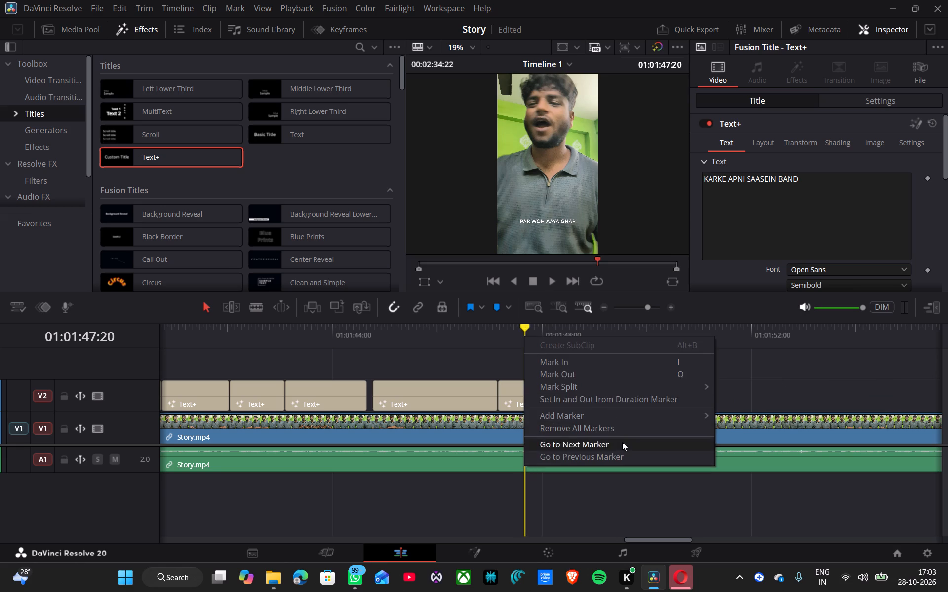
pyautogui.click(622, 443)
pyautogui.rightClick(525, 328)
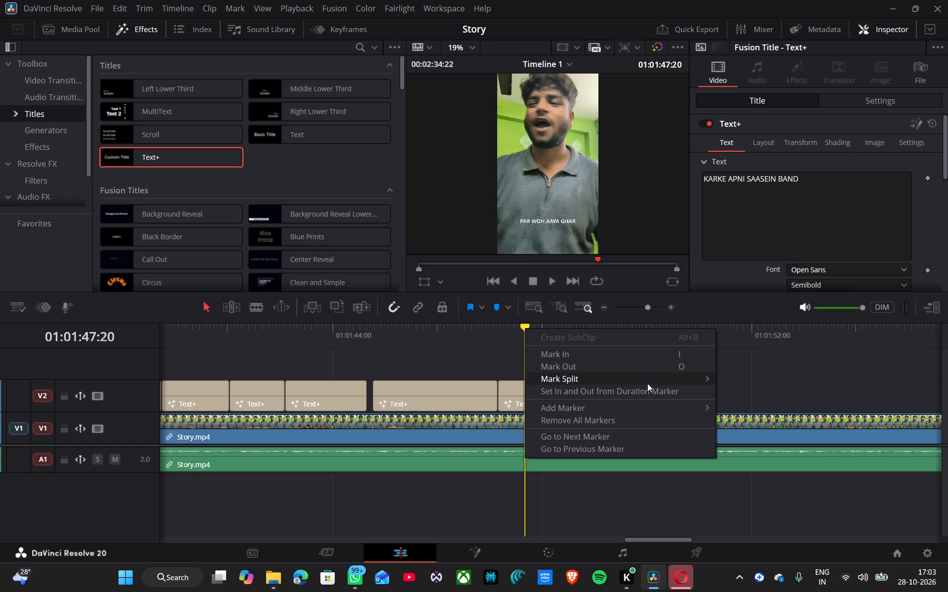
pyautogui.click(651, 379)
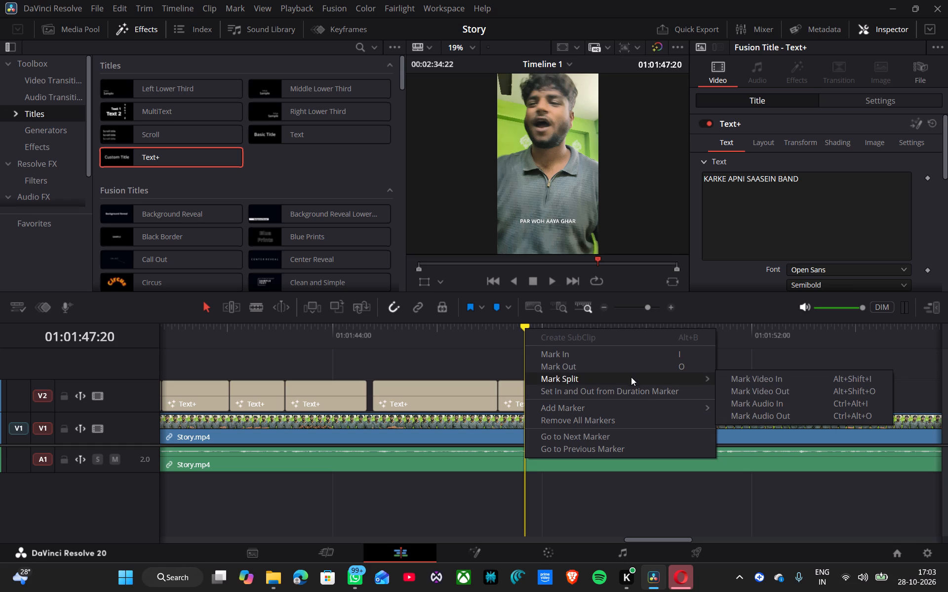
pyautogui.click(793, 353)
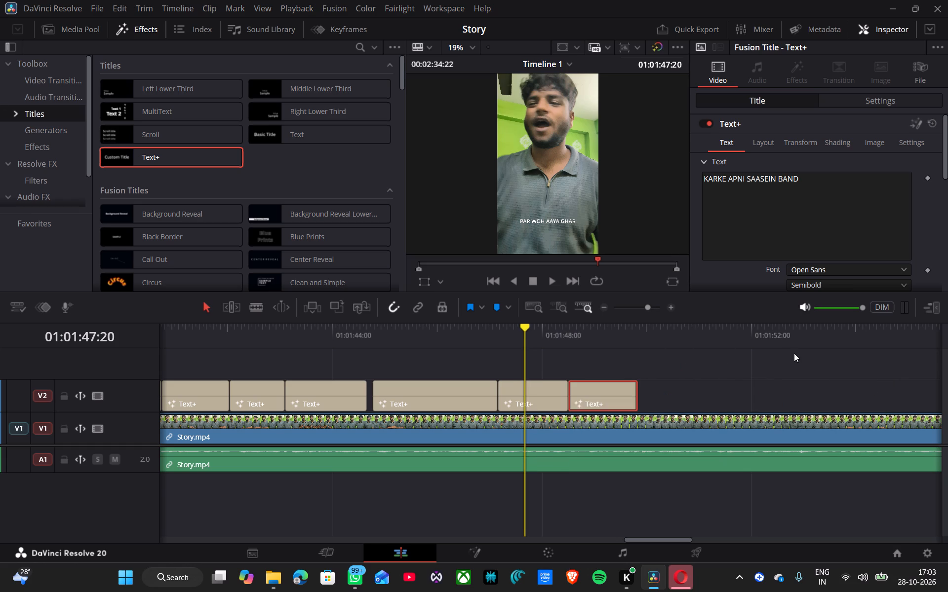
# Replay the captions from 01:01:47:20, place the playhead at 01:01:49:21, and save the Story project.
pyautogui.press('space')
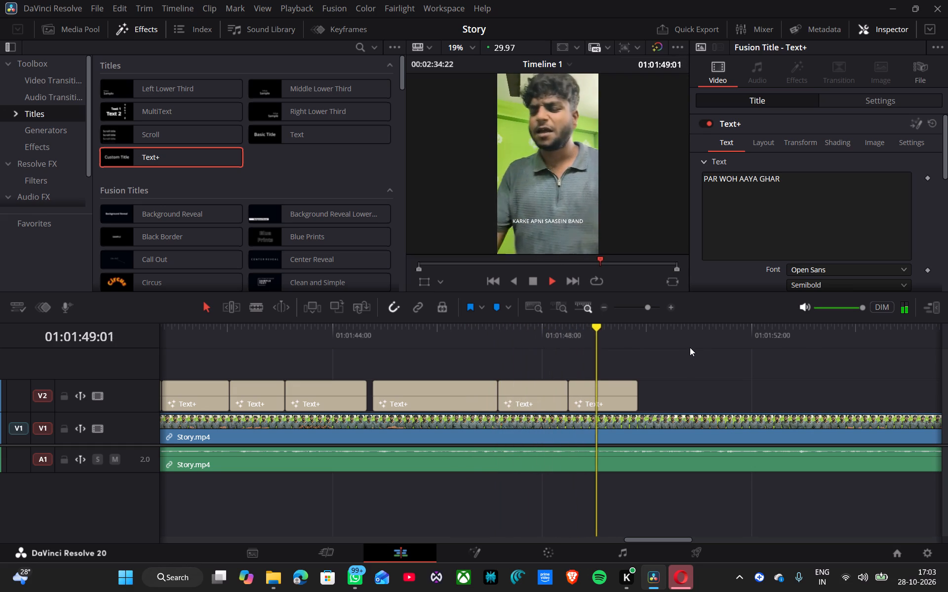
pyautogui.press('space')
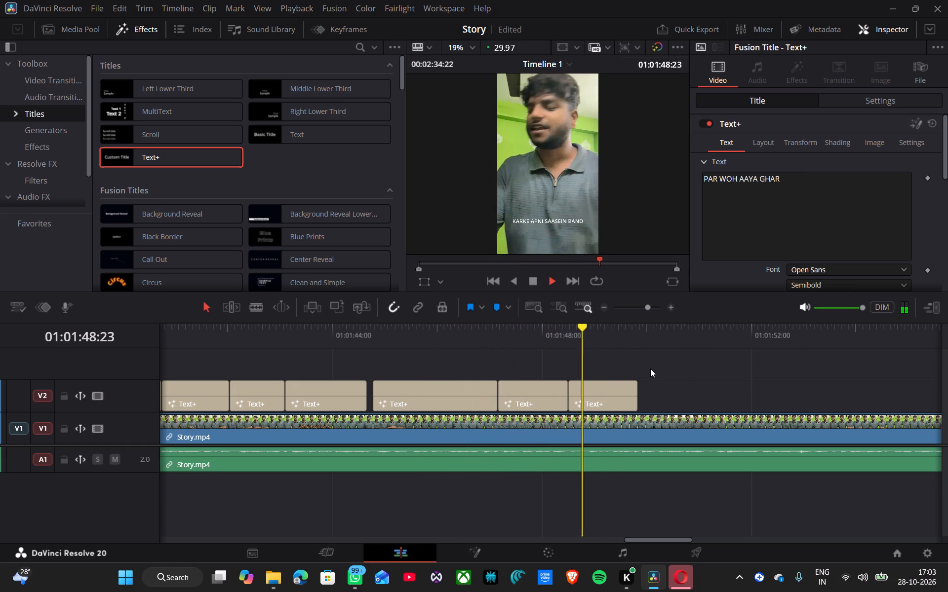
pyautogui.click(631, 330)
pyautogui.hotkey('ctrl', 's')
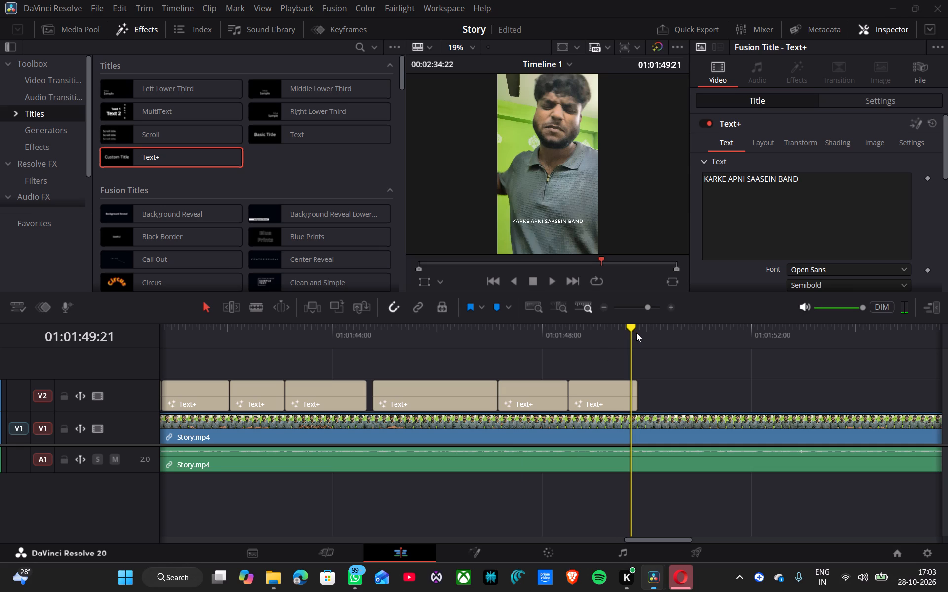
# Close DaVinci Resolve.
pyautogui.click(947, 0)
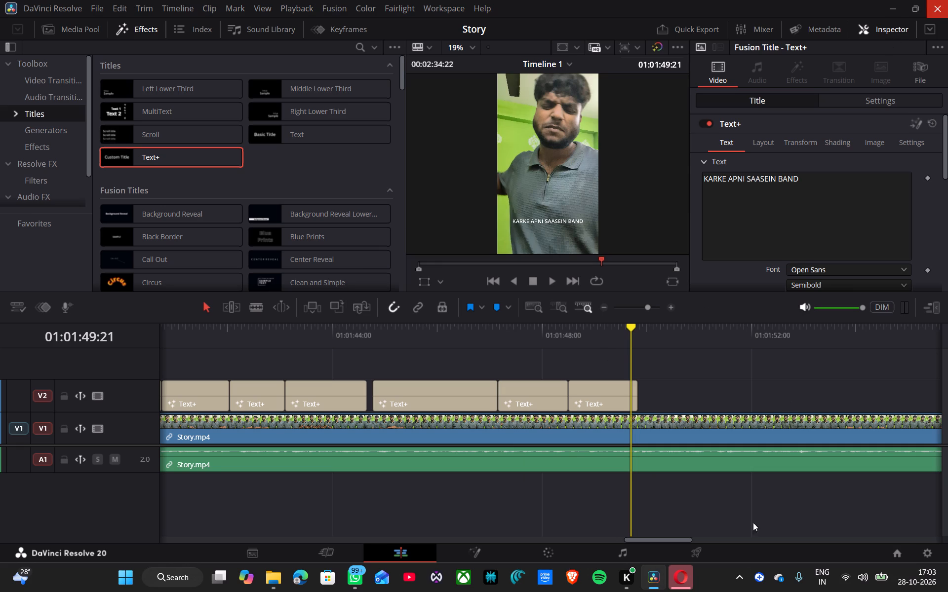